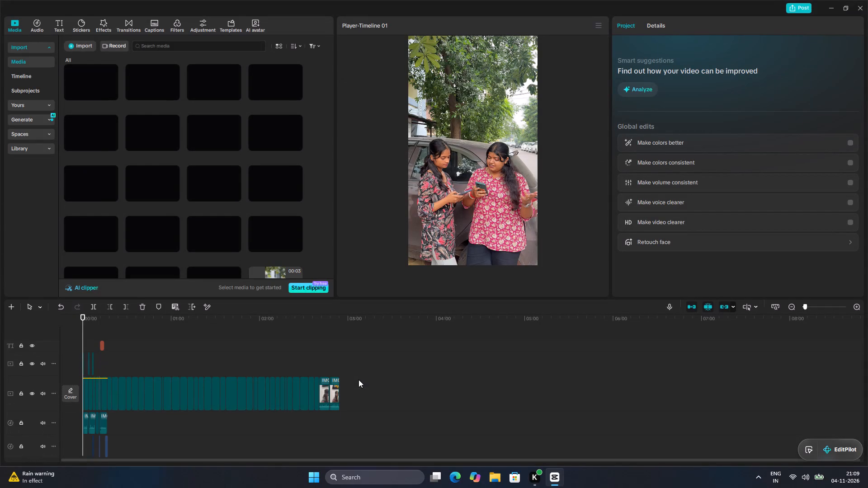
Play the timeline from the start to review the opening clips with their transitions, title and sound effects.
{"action": "scroll", "coordinate": [359, 380], "scroll_direction": "up", "scroll_amount": 7, "text": "ctrl"}
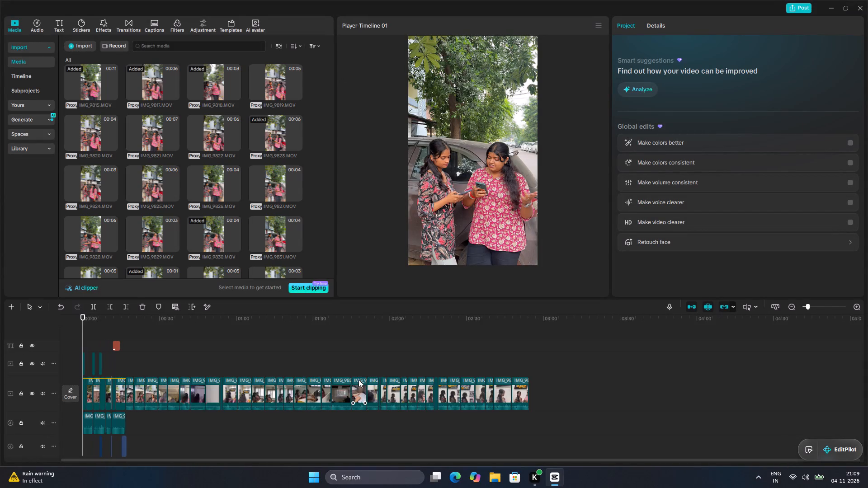
{"action": "scroll", "coordinate": [359, 380], "scroll_direction": "up", "scroll_amount": 18, "text": "ctrl"}
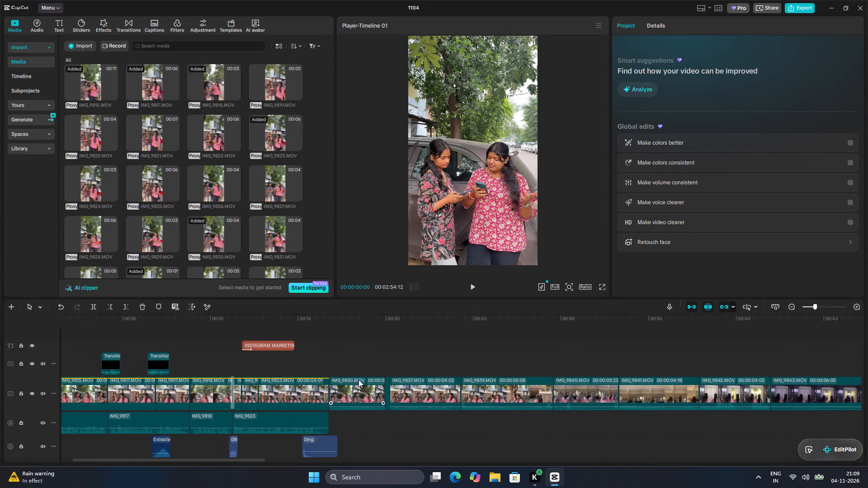
{"action": "scroll", "coordinate": [359, 380], "scroll_direction": "right", "scroll_amount": 3}
{"action": "key", "text": "space"}
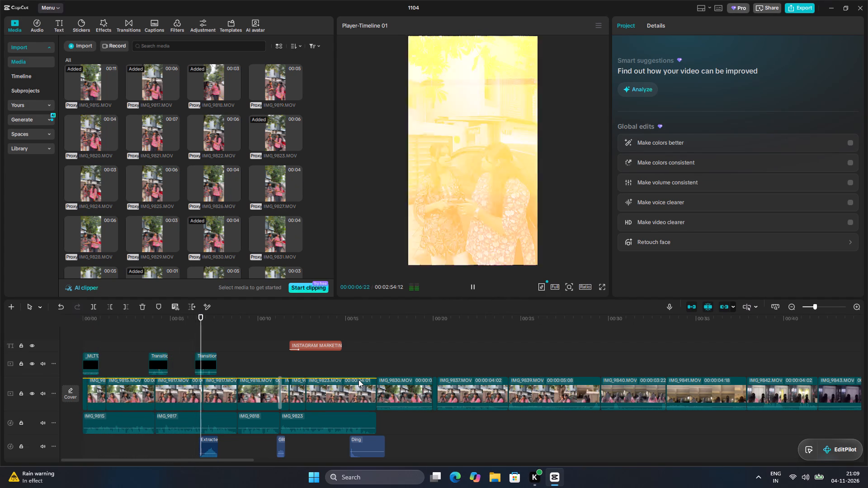
Stop the playback and return the playhead to the start of the timeline.
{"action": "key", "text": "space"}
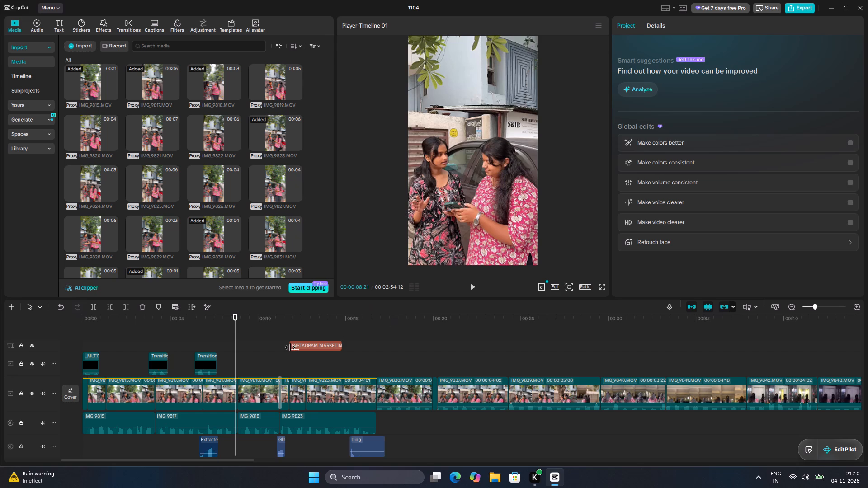
{"action": "left_click_drag", "start_coordinate": [235, 341], "coordinate": [0, 398]}
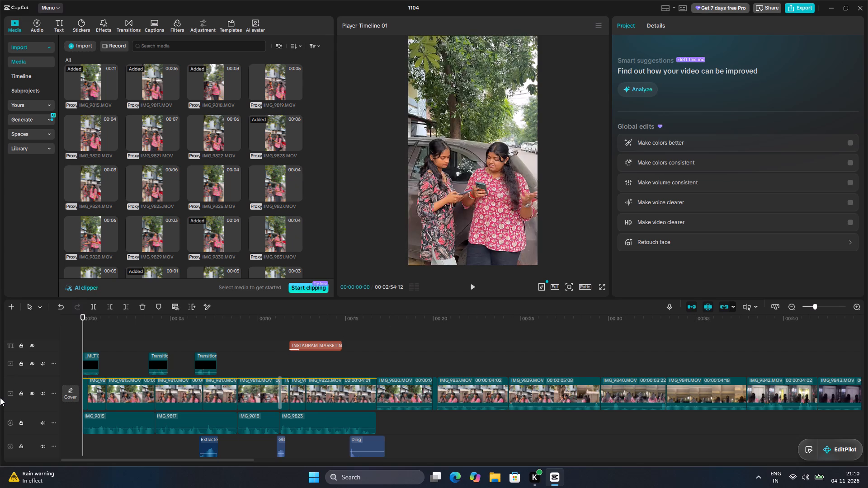
Lower the Windows system volume to about a third of its range.
{"action": "left_click", "coordinate": [806, 478]}
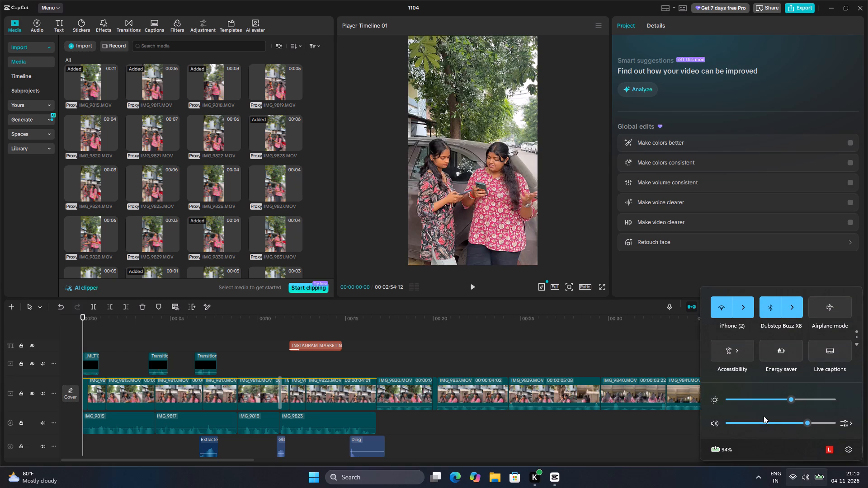
{"action": "left_click", "coordinate": [772, 424]}
{"action": "left_click", "coordinate": [759, 421]}
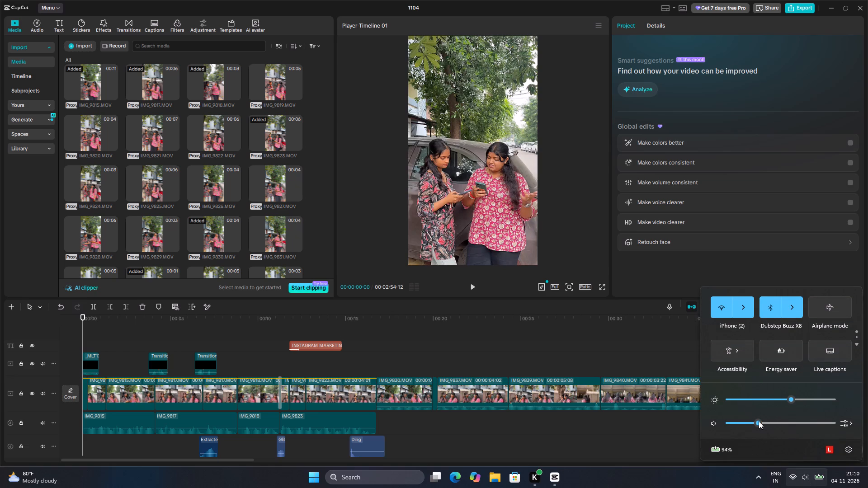
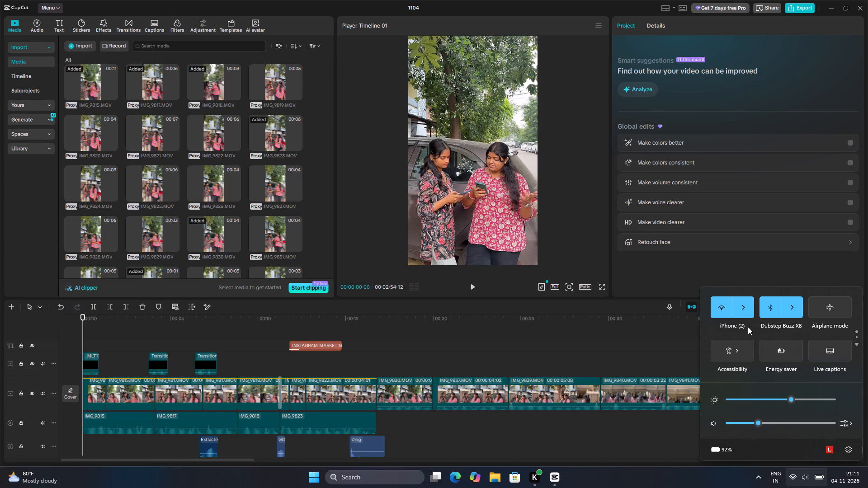
Dismiss the system quick settings and play the timeline from its beginning.
{"action": "left_click", "coordinate": [797, 479]}
{"action": "key", "text": "space"}
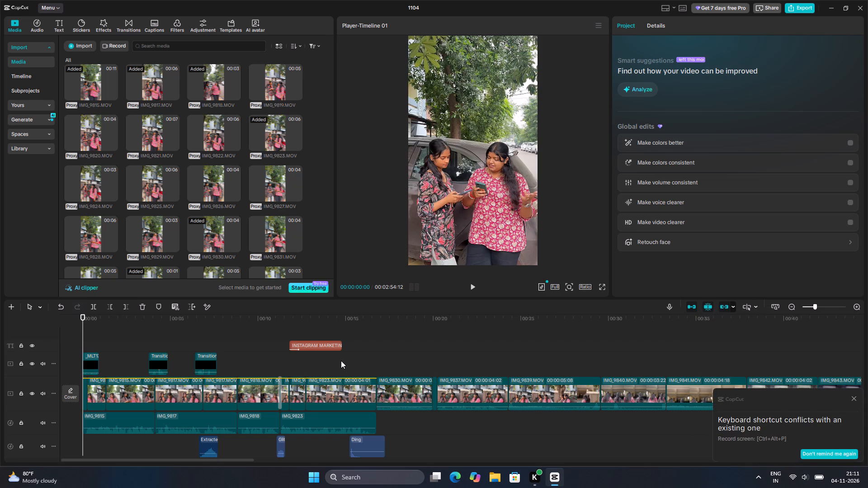
Play the timeline from the start through the INSTAGRAM MARKETING title, replaying the title section to check it.
{"action": "left_click", "coordinate": [474, 284]}
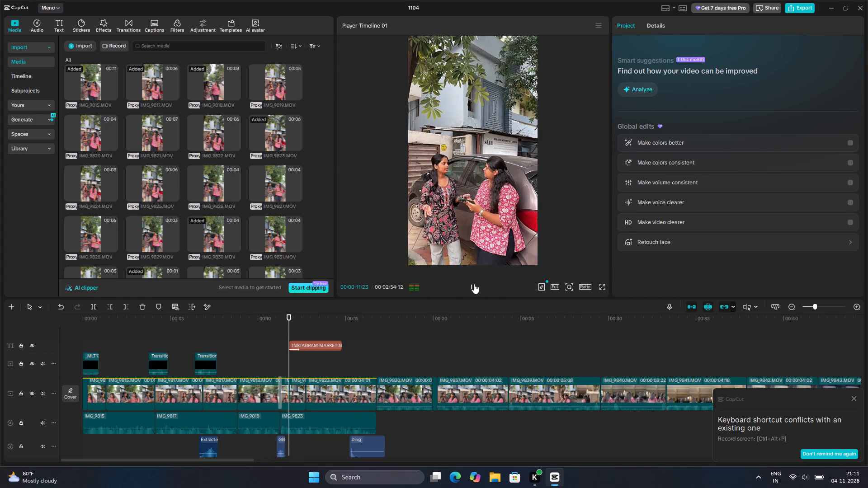
{"action": "left_click", "coordinate": [474, 284]}
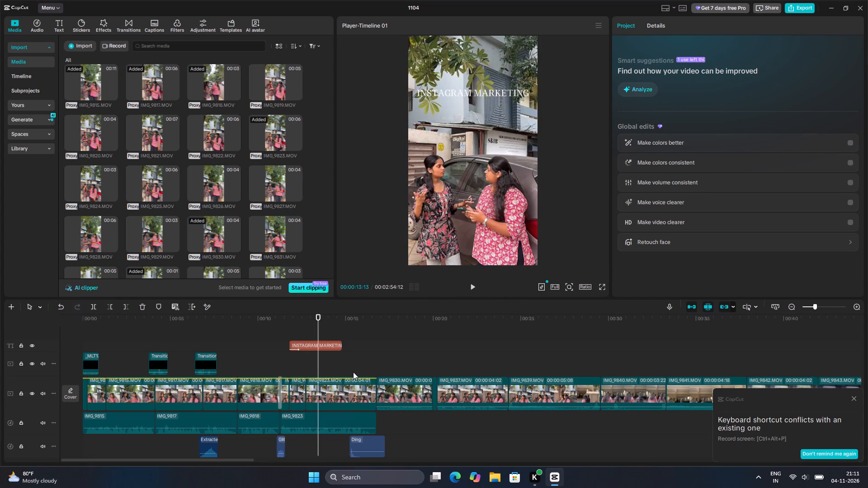
{"action": "left_click_drag", "start_coordinate": [318, 361], "coordinate": [274, 368]}
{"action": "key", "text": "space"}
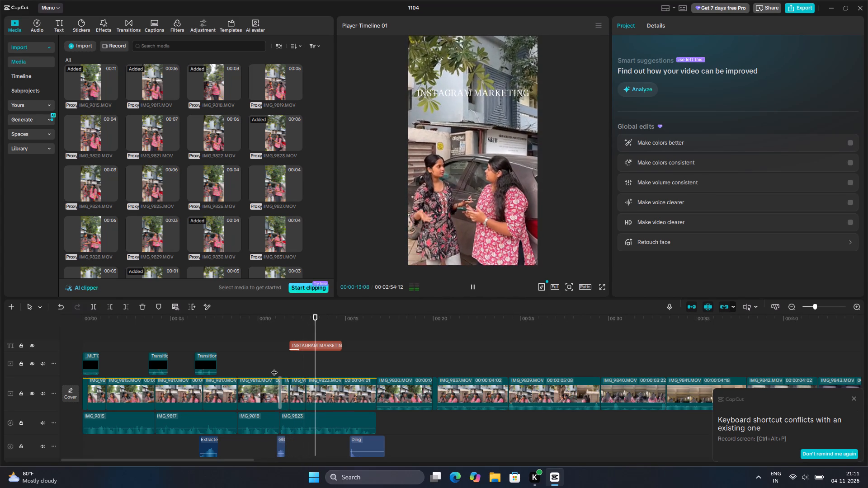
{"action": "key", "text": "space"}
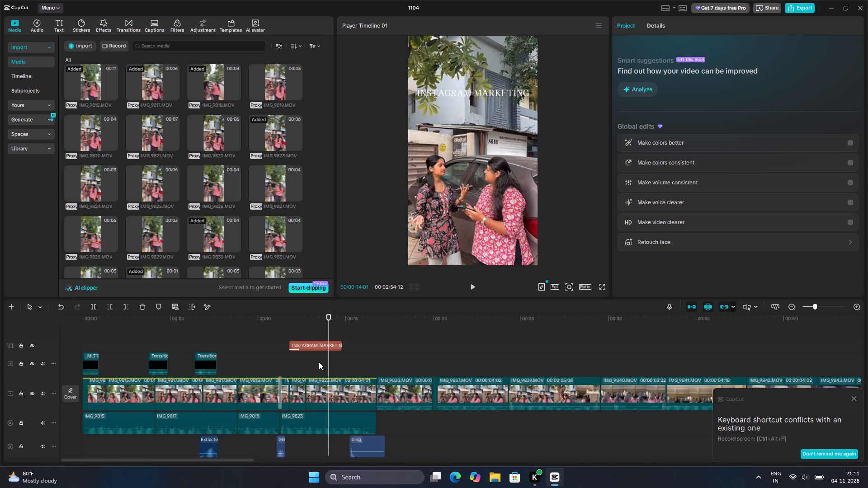
{"action": "left_click_drag", "start_coordinate": [328, 362], "coordinate": [290, 367]}
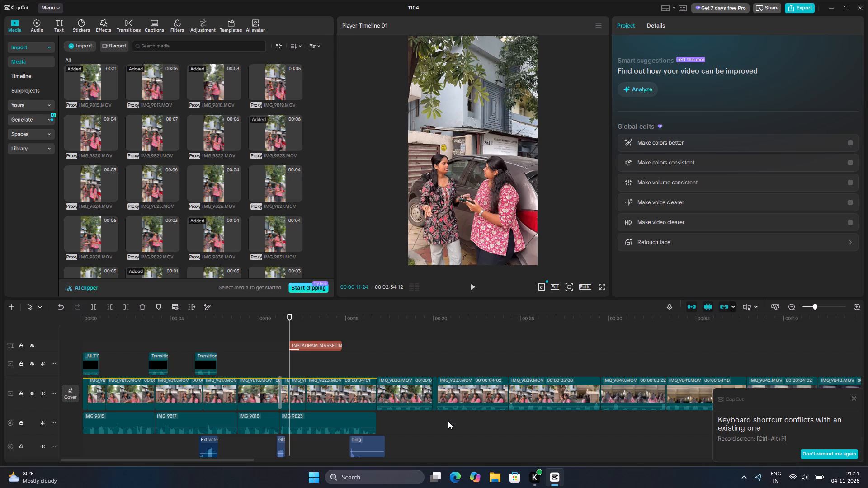
Examine the glitch transition before the INSTAGRAM MARKETING title closely and play on from it into the title.
{"action": "scroll", "coordinate": [448, 421], "scroll_direction": "up", "scroll_amount": 15, "text": "ctrl"}
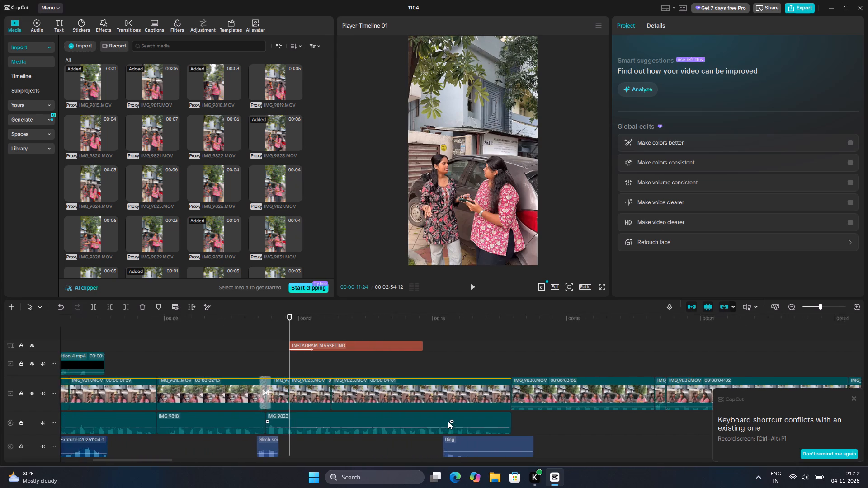
{"action": "scroll", "coordinate": [448, 421], "scroll_direction": "up", "scroll_amount": 9, "text": "ctrl"}
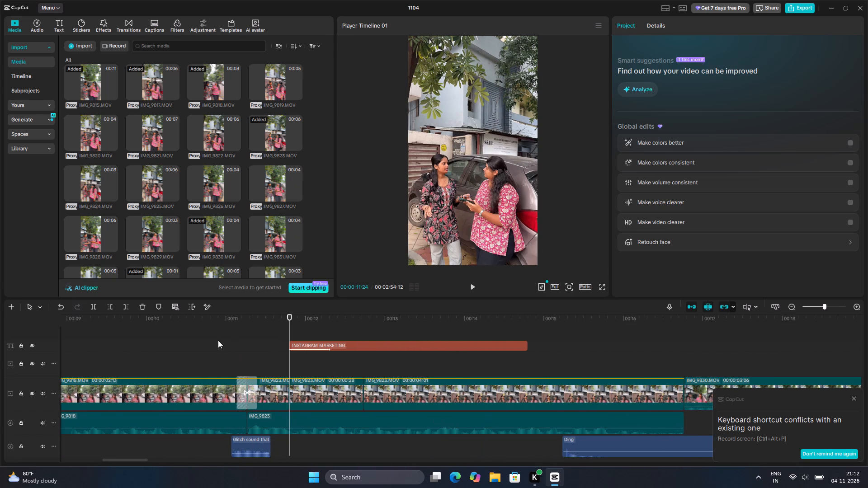
{"action": "left_click_drag", "start_coordinate": [292, 365], "coordinate": [243, 369]}
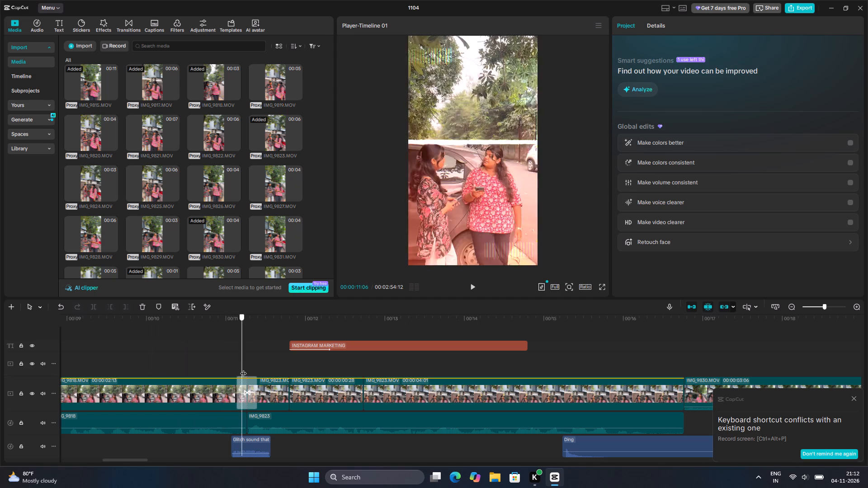
{"action": "left_click_drag", "start_coordinate": [243, 369], "coordinate": [249, 369]}
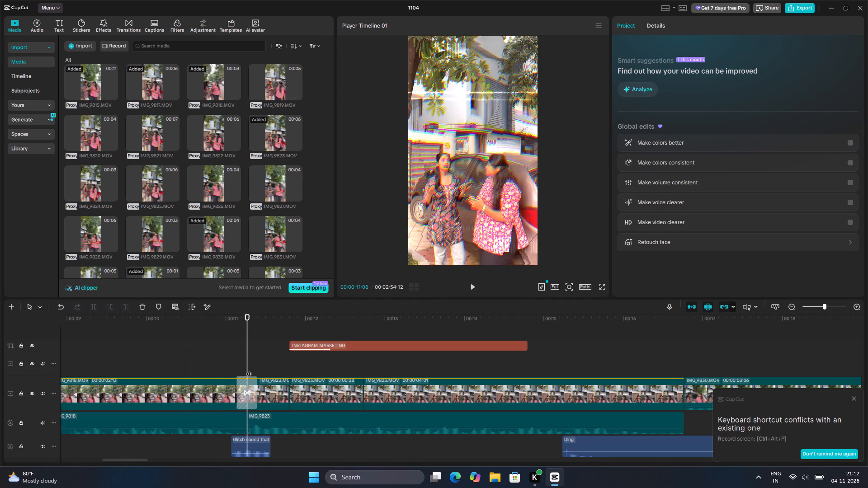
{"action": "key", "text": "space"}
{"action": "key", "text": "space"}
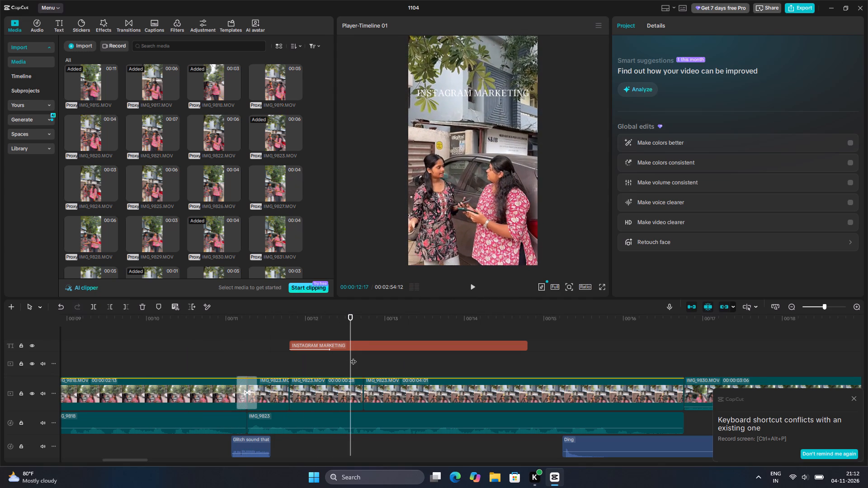
Set the scale of the short IMG_9823 clip under the title's start to 131% at 00:00:12:22, near the clip's end.
{"action": "left_click_drag", "start_coordinate": [353, 357], "coordinate": [361, 357]}
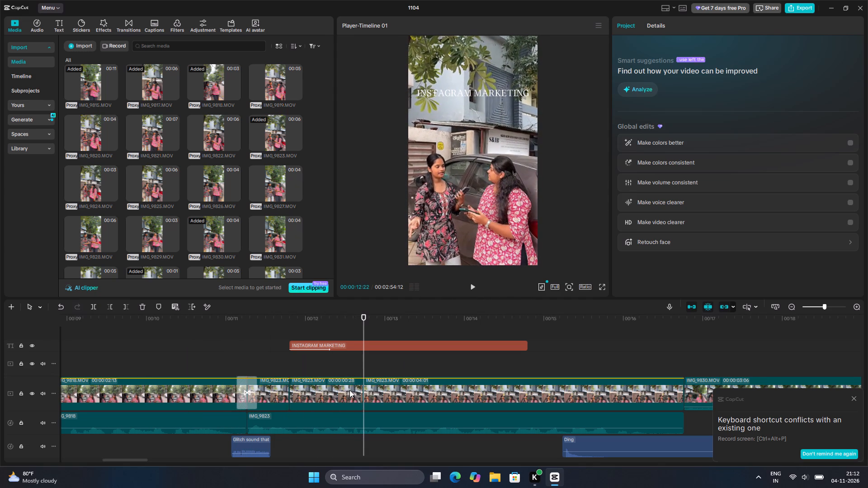
{"action": "left_click", "coordinate": [349, 390]}
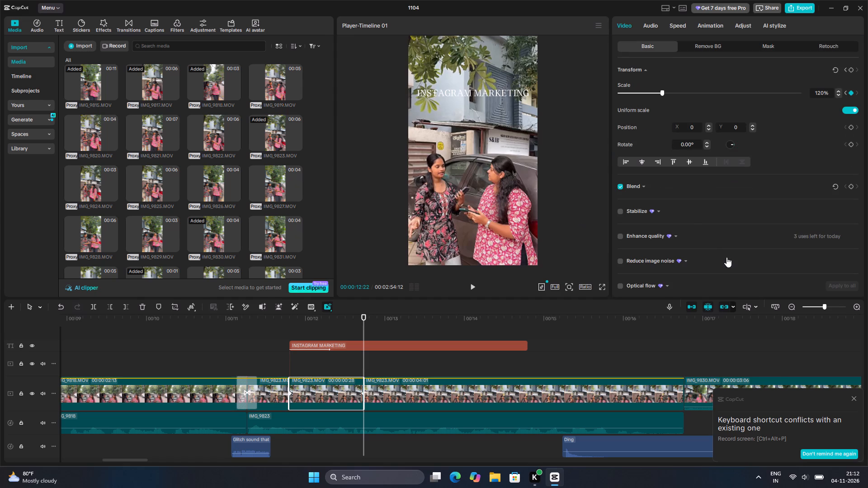
{"action": "triple_click", "coordinate": [838, 89]}
{"action": "triple_click", "coordinate": [838, 89]}
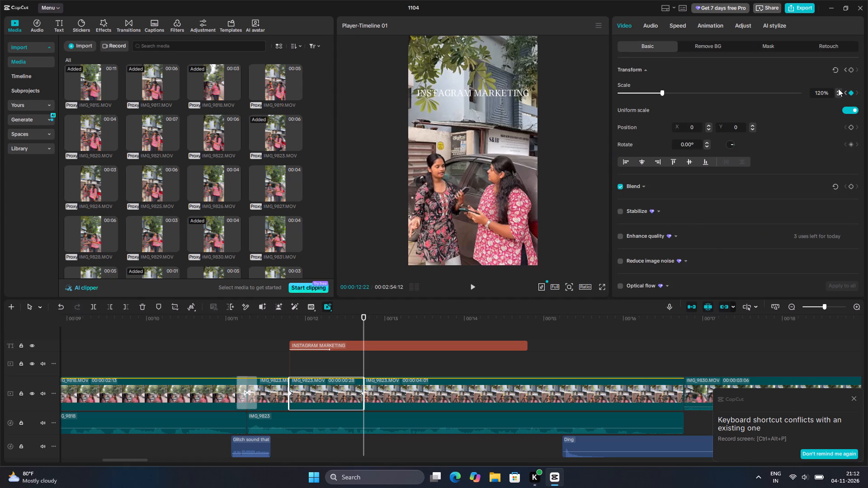
{"action": "triple_click", "coordinate": [838, 89]}
{"action": "left_click", "coordinate": [838, 89]}
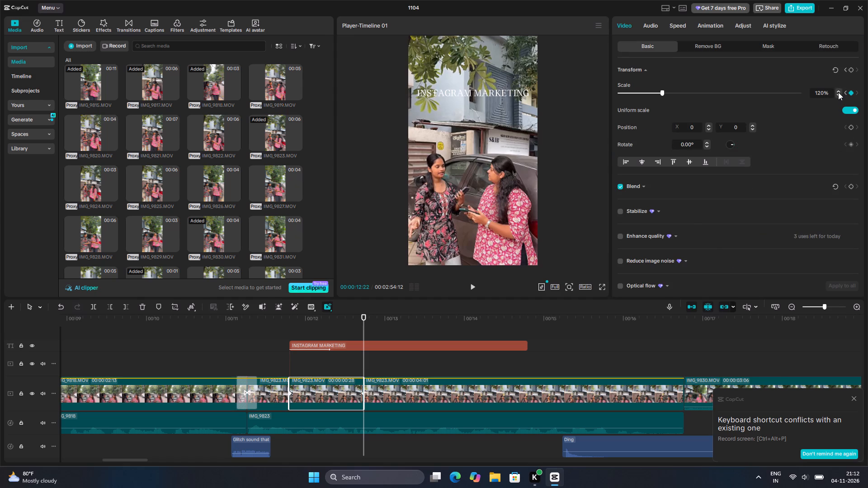
{"action": "triple_click", "coordinate": [838, 89]}
{"action": "triple_click", "coordinate": [838, 89]}
{"action": "triple_click", "coordinate": [838, 89]}
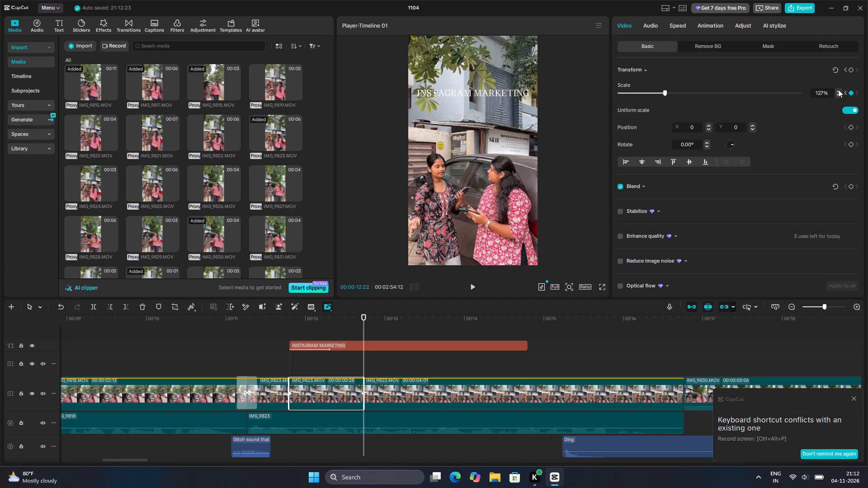
{"action": "left_click", "coordinate": [838, 89]}
{"action": "left_click", "coordinate": [838, 89]}
Play the timeline from an earlier point through the zoomed IMG_9823 clip and into IMG_9830 to check the zoom.
{"action": "left_click_drag", "start_coordinate": [363, 358], "coordinate": [0, 397]}
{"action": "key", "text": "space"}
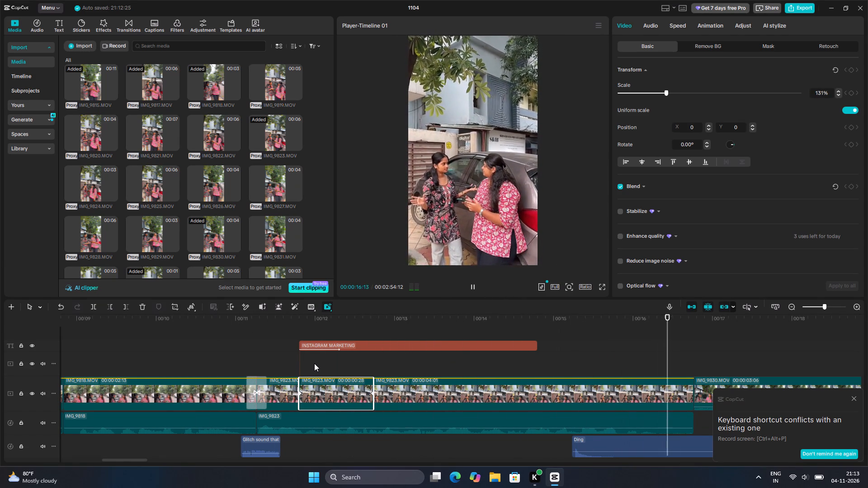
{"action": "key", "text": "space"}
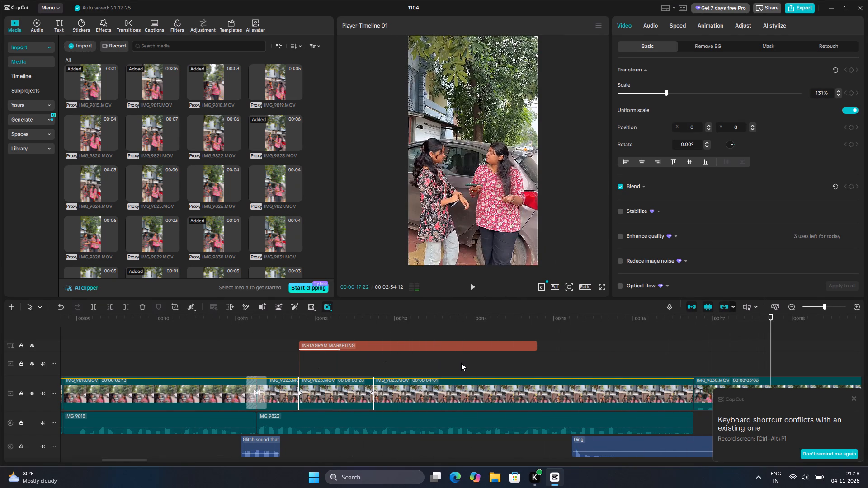
Dismiss the keyboard shortcut conflict notification covering the timeline.
{"action": "left_click", "coordinate": [856, 399]}
{"action": "left_click", "coordinate": [854, 399]}
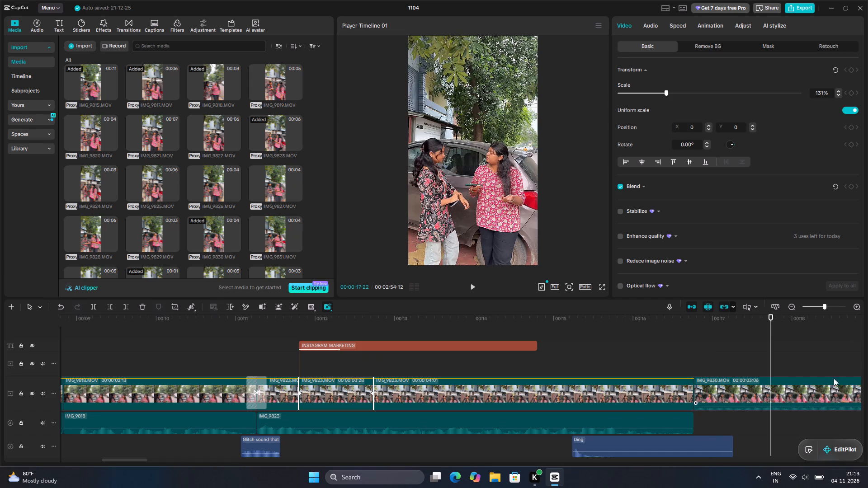
Replay the opening through the title, and play the zooming IMG_9823 clip again from the title's start.
{"action": "left_click_drag", "start_coordinate": [772, 346], "coordinate": [219, 392]}
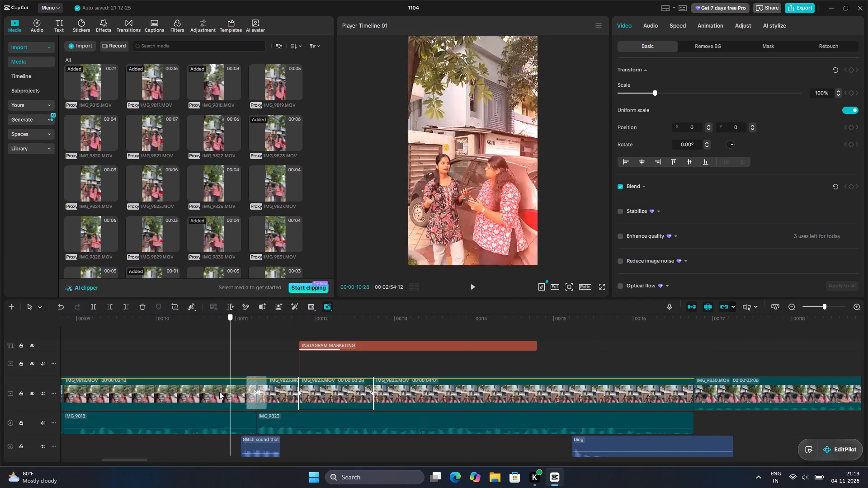
{"action": "left_click_drag", "start_coordinate": [219, 392], "coordinate": [0, 358]}
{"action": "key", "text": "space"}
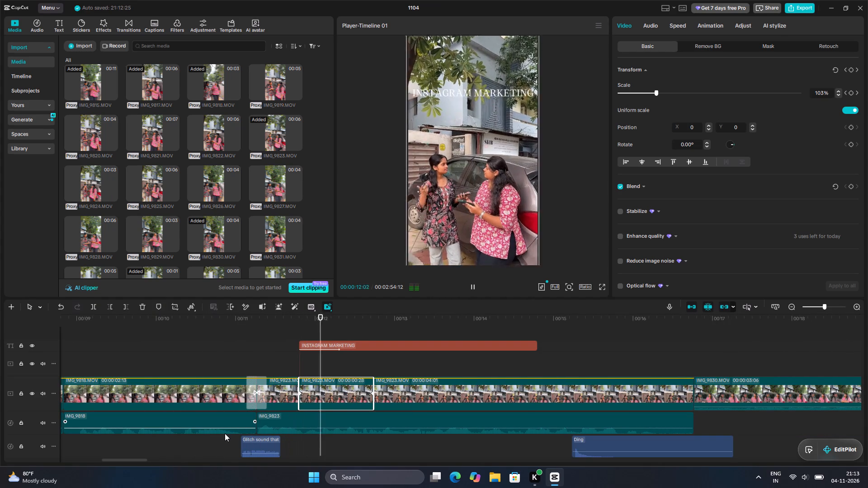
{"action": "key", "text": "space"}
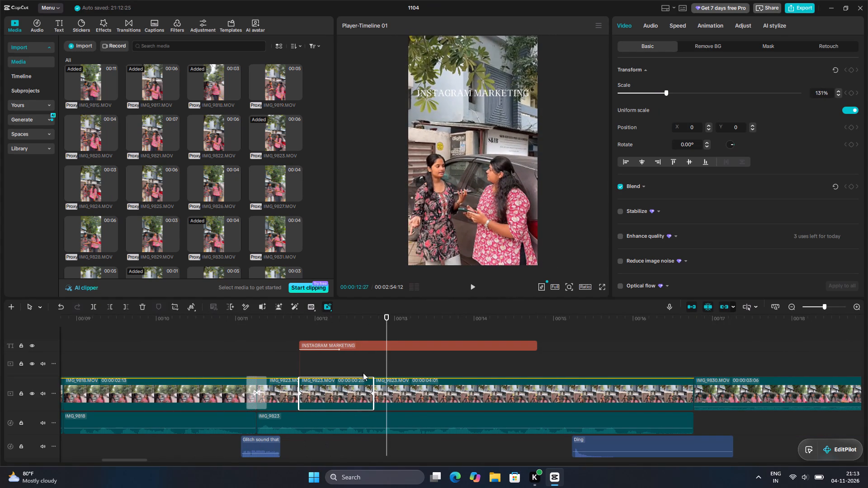
{"action": "left_click_drag", "start_coordinate": [387, 357], "coordinate": [302, 367]}
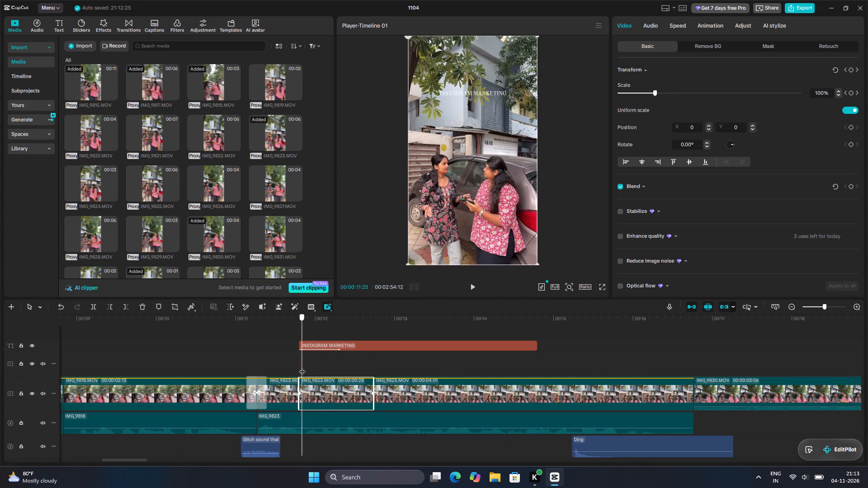
{"action": "left_click_drag", "start_coordinate": [302, 367], "coordinate": [298, 367]}
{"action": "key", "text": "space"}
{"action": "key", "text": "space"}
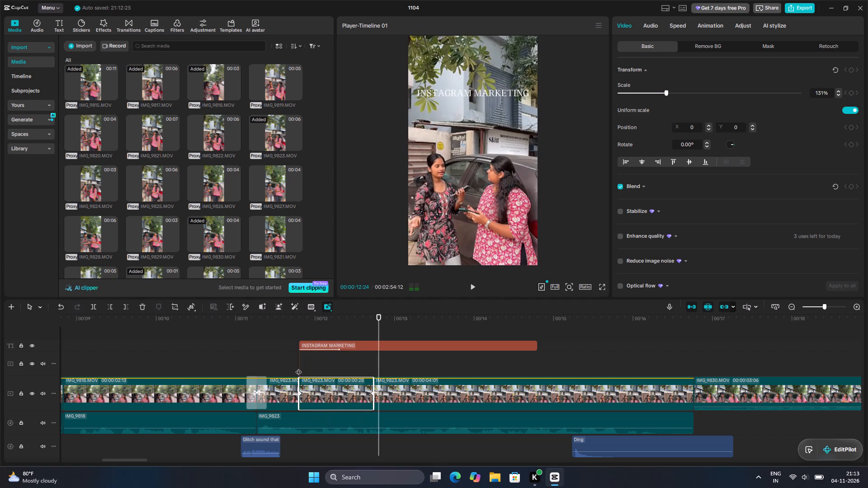
Trim the end of the INSTAGRAM MARKETING title to the playhead at 00:00:12:24.
{"action": "left_click", "coordinate": [428, 350]}
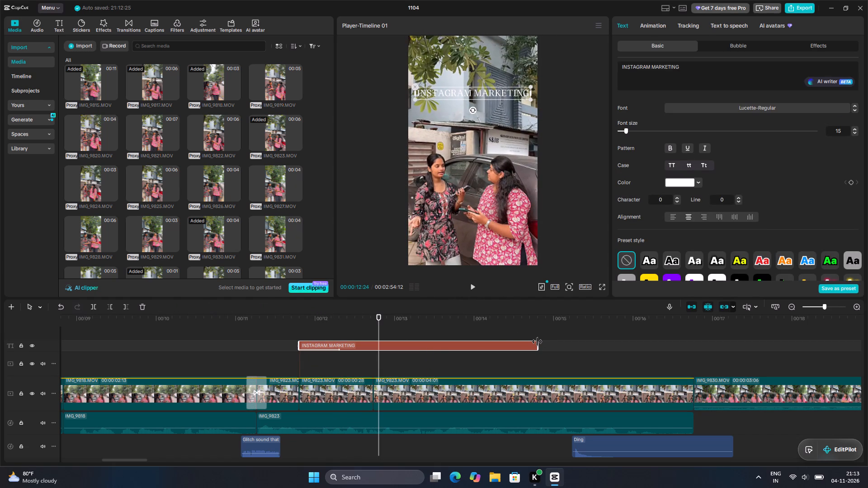
{"action": "left_click_drag", "start_coordinate": [537, 342], "coordinate": [378, 375]}
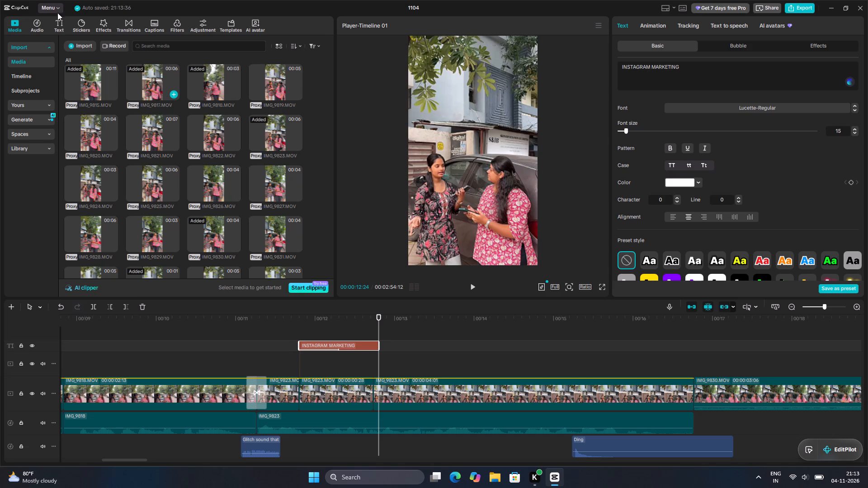
Add a default text clip at 00:00:12:24, directly after the INSTAGRAM MARKETING title.
{"action": "left_click", "coordinate": [58, 21]}
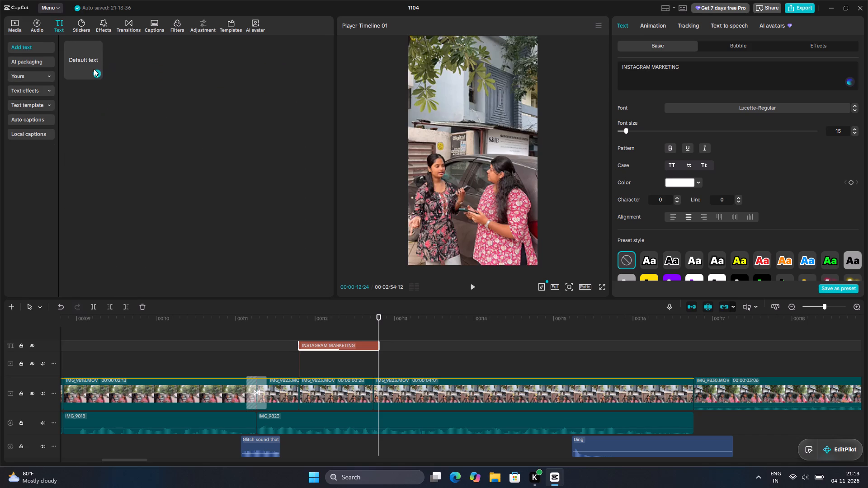
{"action": "left_click", "coordinate": [95, 71]}
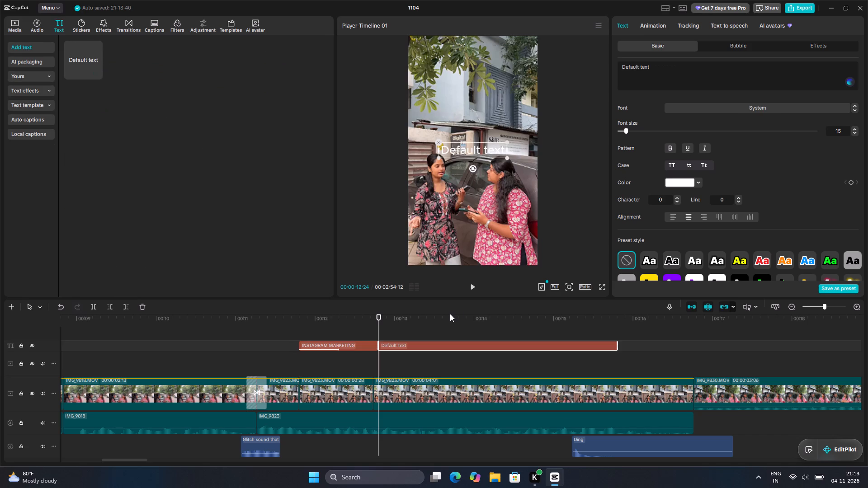
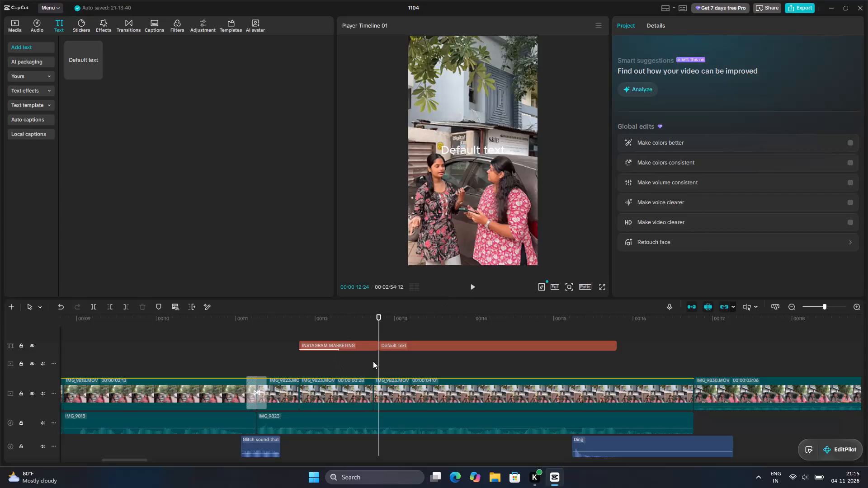
Scrub the timeline from the opening clips through the end of the Default text title to review the transitions and cuts.
{"action": "left_click_drag", "start_coordinate": [377, 361], "coordinate": [2, 454]}
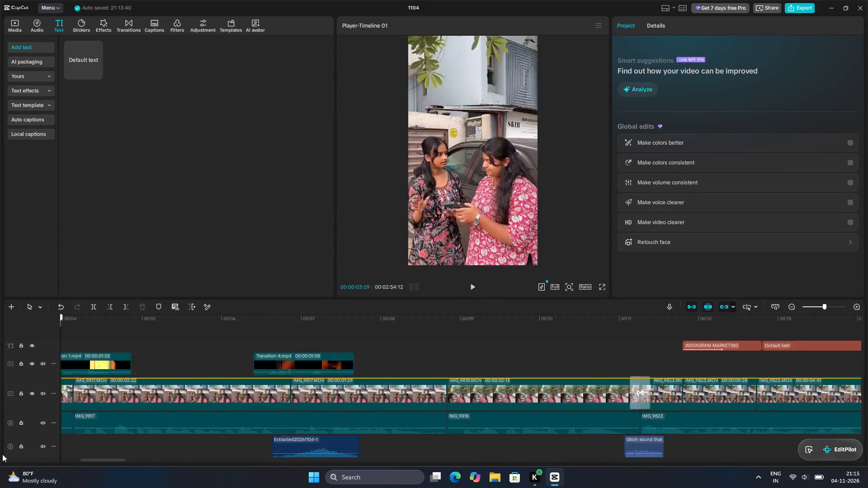
{"action": "left_click_drag", "start_coordinate": [2, 454], "coordinate": [606, 394]}
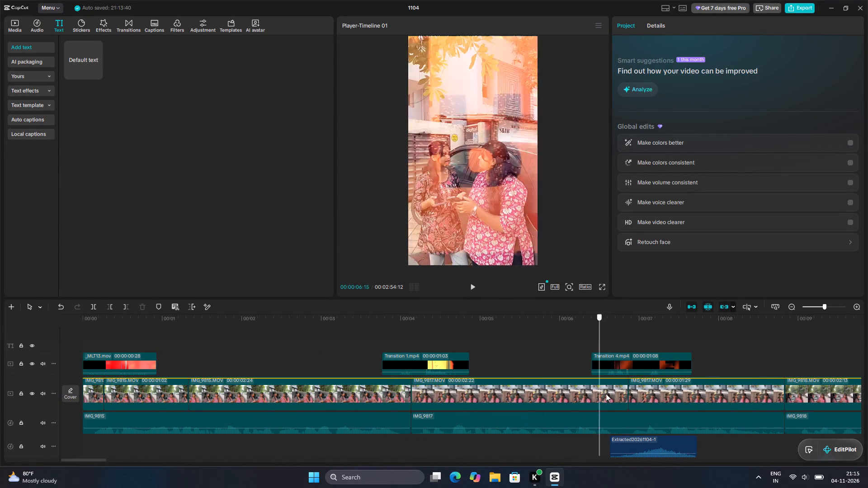
{"action": "left_click_drag", "start_coordinate": [606, 394], "coordinate": [260, 356]}
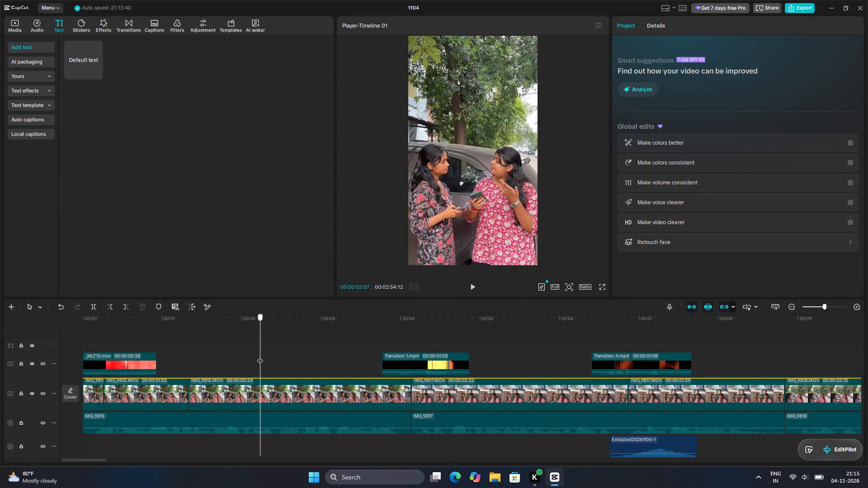
{"action": "left_click_drag", "start_coordinate": [260, 356], "coordinate": [260, 345]}
{"action": "scroll", "coordinate": [260, 345], "scroll_direction": "down", "scroll_amount": 12, "text": "ctrl"}
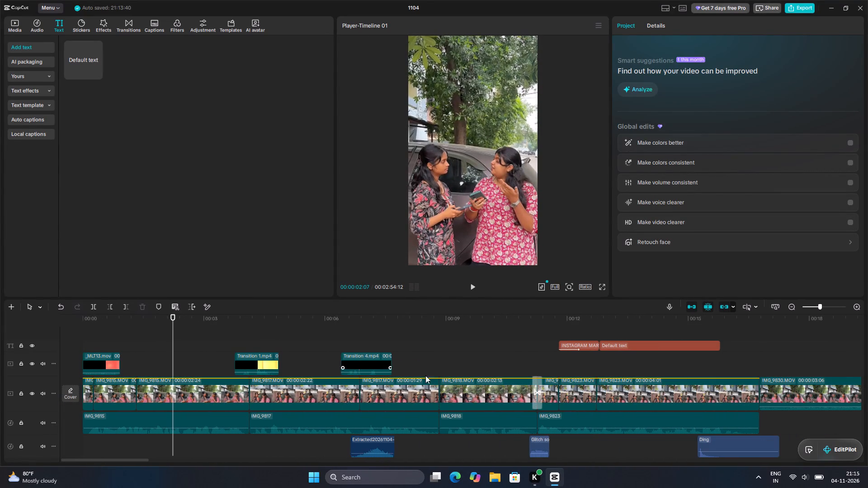
{"action": "scroll", "coordinate": [519, 396], "scroll_direction": "down", "scroll_amount": 7}
{"action": "scroll", "coordinate": [519, 396], "scroll_direction": "up", "scroll_amount": 7}
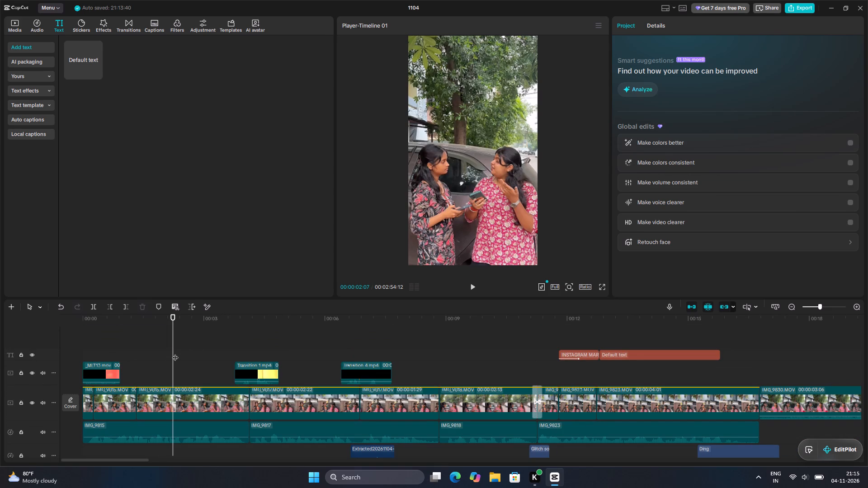
{"action": "left_click_drag", "start_coordinate": [175, 353], "coordinate": [439, 358]}
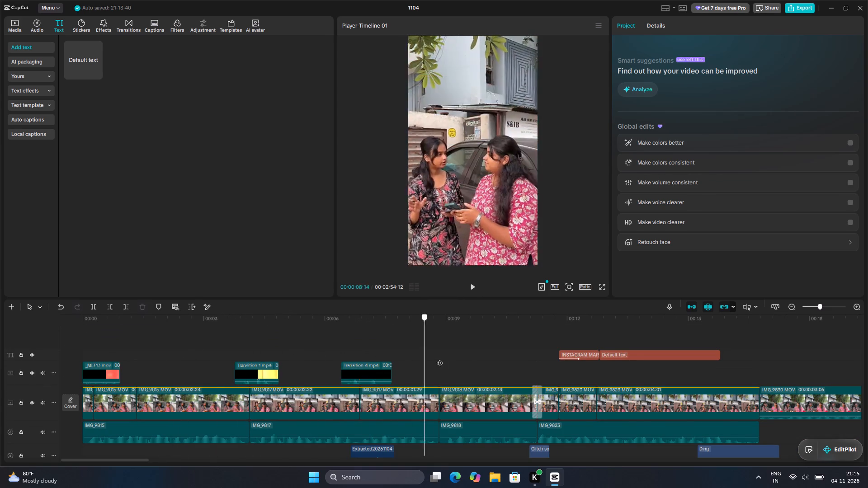
{"action": "left_click_drag", "start_coordinate": [439, 358], "coordinate": [507, 364]}
{"action": "left_click_drag", "start_coordinate": [507, 364], "coordinate": [722, 360]}
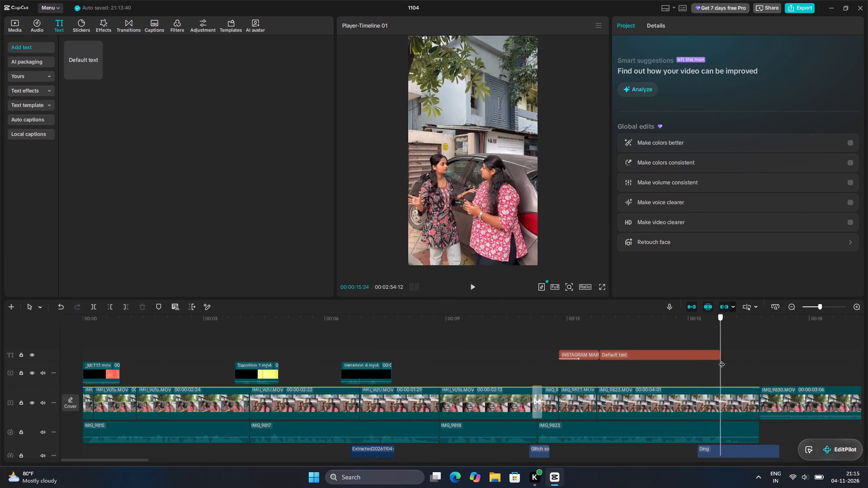
{"action": "left_click_drag", "start_coordinate": [722, 360], "coordinate": [8, 424]}
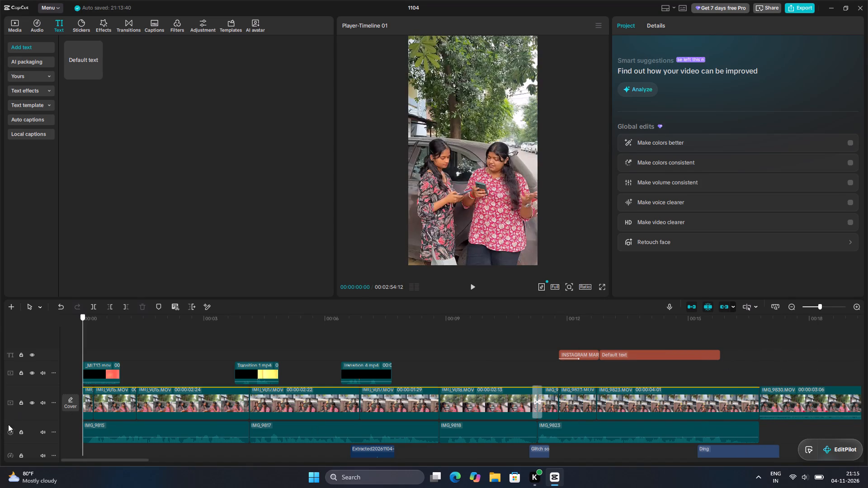
Review the clips from IMG_9817 to IMG_9823, including the sound-effect tracks beneath them and the title section, and return to the start.
{"action": "left_click_drag", "start_coordinate": [8, 424], "coordinate": [229, 388]}
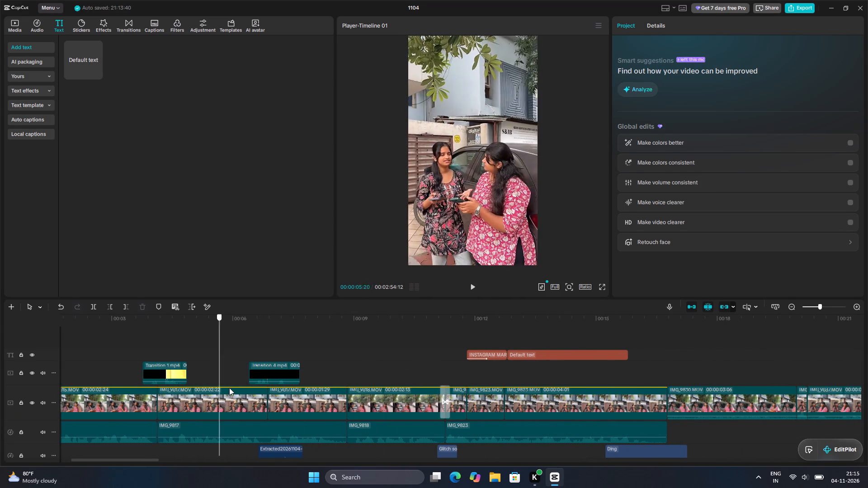
{"action": "left_click_drag", "start_coordinate": [229, 388], "coordinate": [371, 397]}
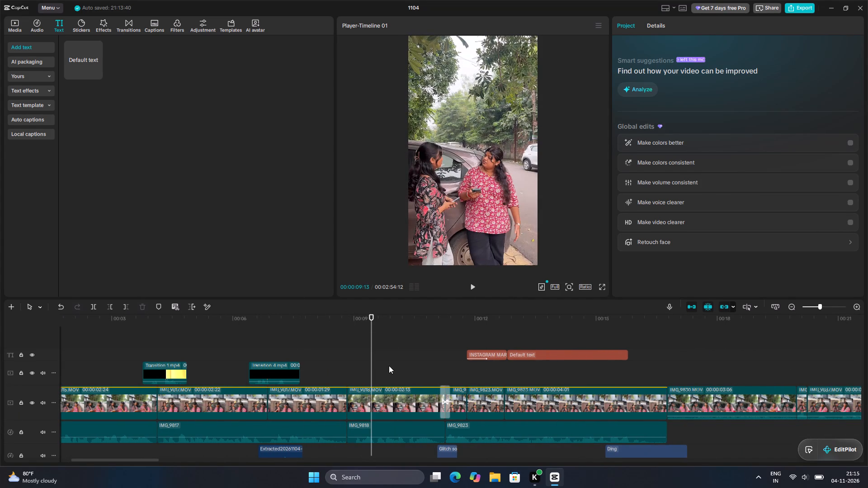
{"action": "scroll", "coordinate": [389, 366], "scroll_direction": "down", "scroll_amount": 3}
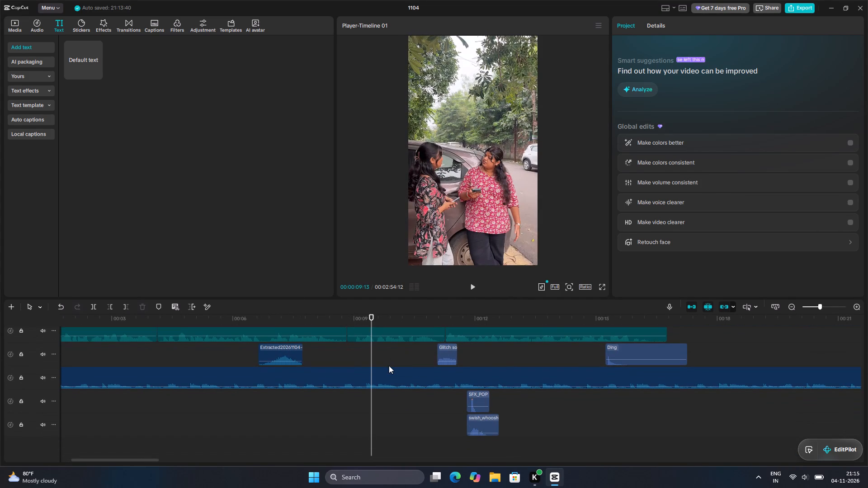
{"action": "scroll", "coordinate": [389, 366], "scroll_direction": "up", "scroll_amount": 5}
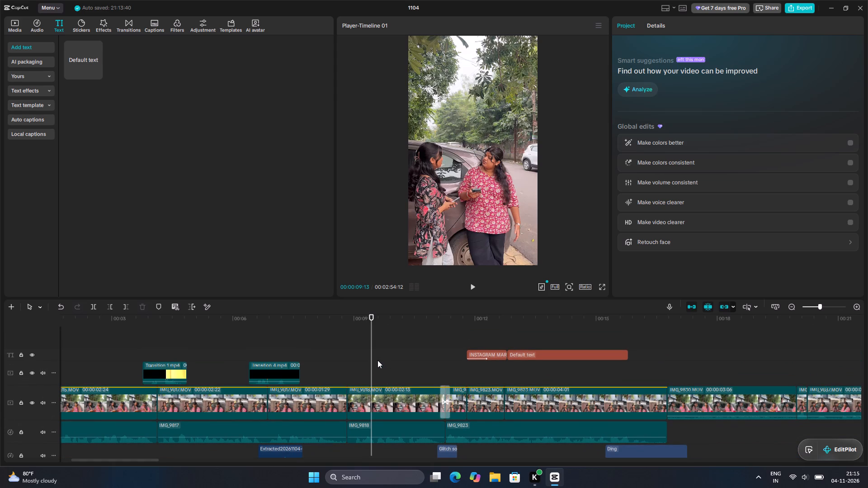
{"action": "left_click_drag", "start_coordinate": [373, 360], "coordinate": [552, 433]}
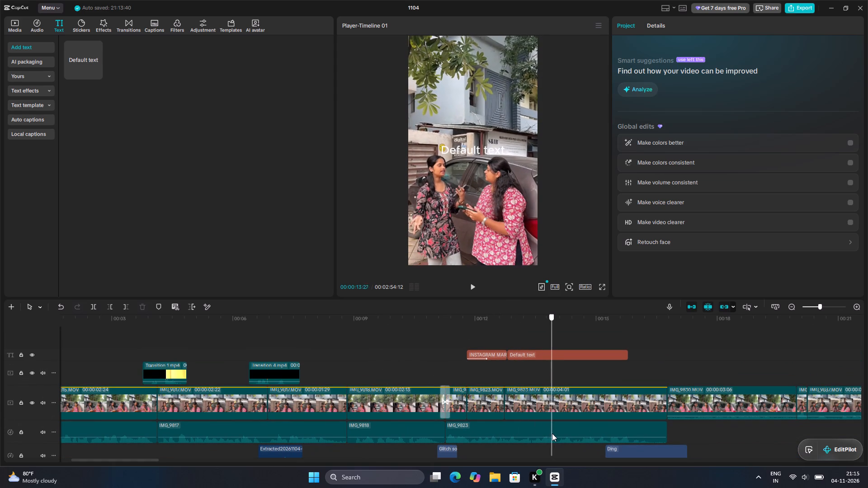
{"action": "left_click_drag", "start_coordinate": [552, 433], "coordinate": [631, 448]}
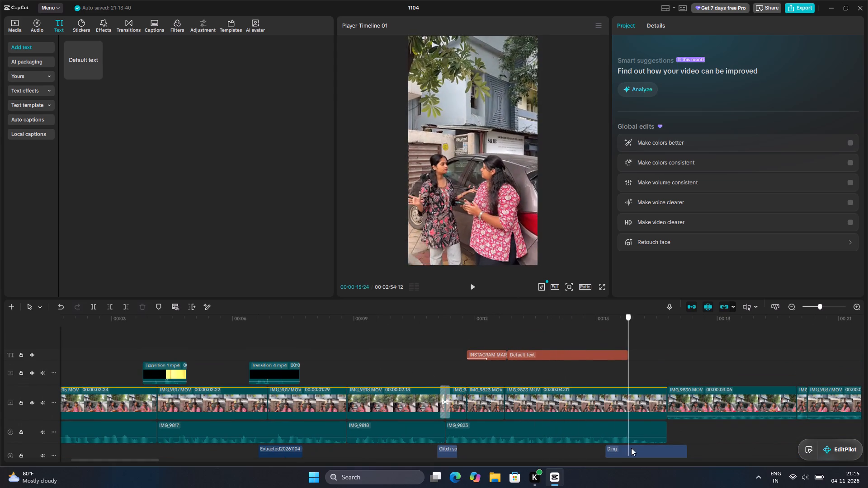
{"action": "left_click_drag", "start_coordinate": [631, 448], "coordinate": [41, 421]}
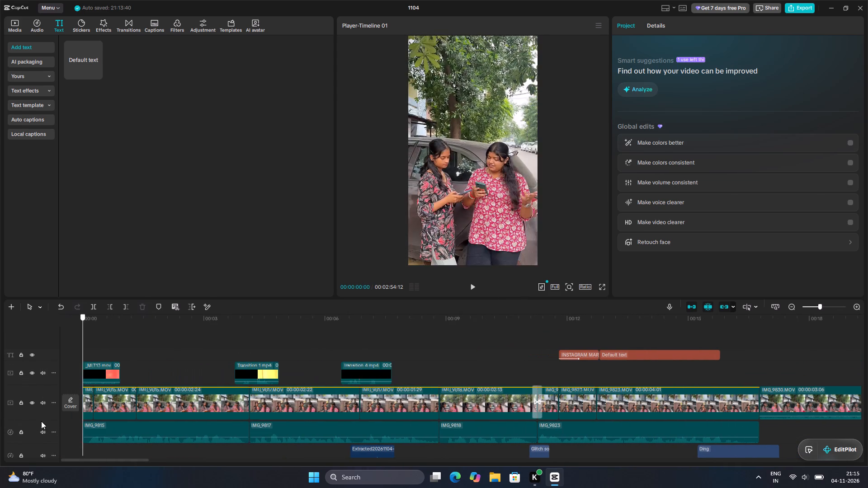
Scrub from the opening past the Ding effect, examining the glitch transition, the Cool Ambient Lounge music and the sound-effect placement.
{"action": "left_click_drag", "start_coordinate": [41, 421], "coordinate": [299, 317]}
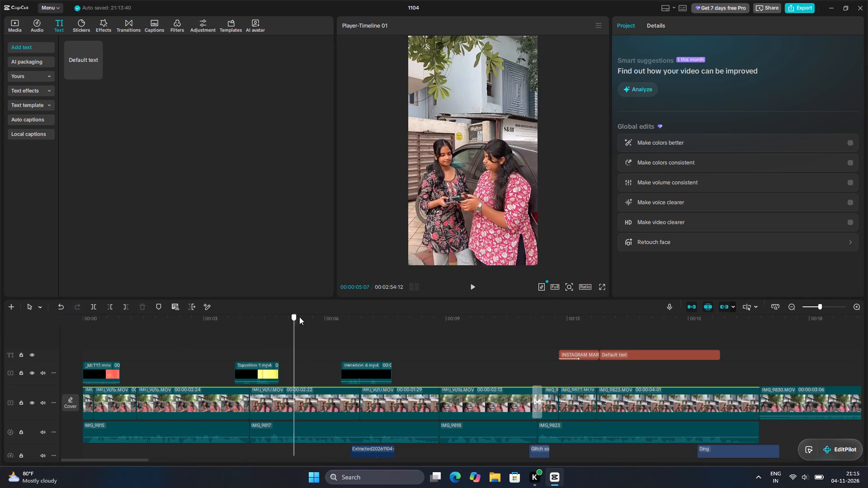
{"action": "left_click_drag", "start_coordinate": [299, 317], "coordinate": [544, 348]}
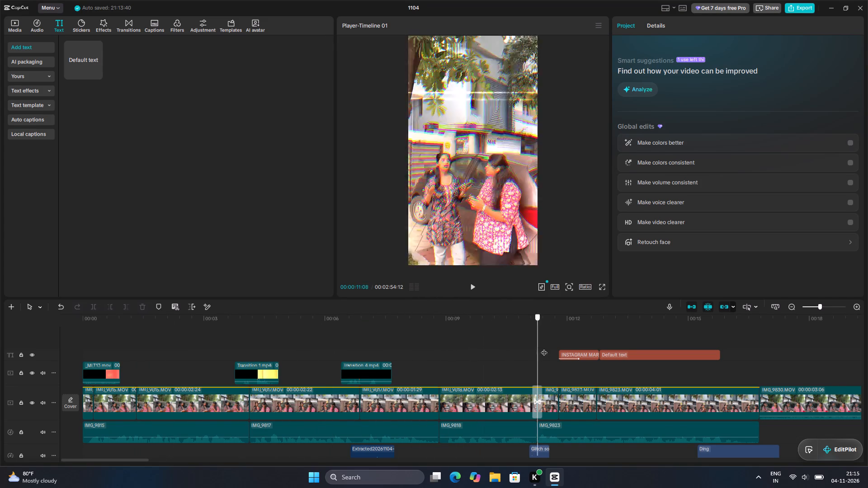
{"action": "left_click_drag", "start_coordinate": [544, 348], "coordinate": [396, 388]}
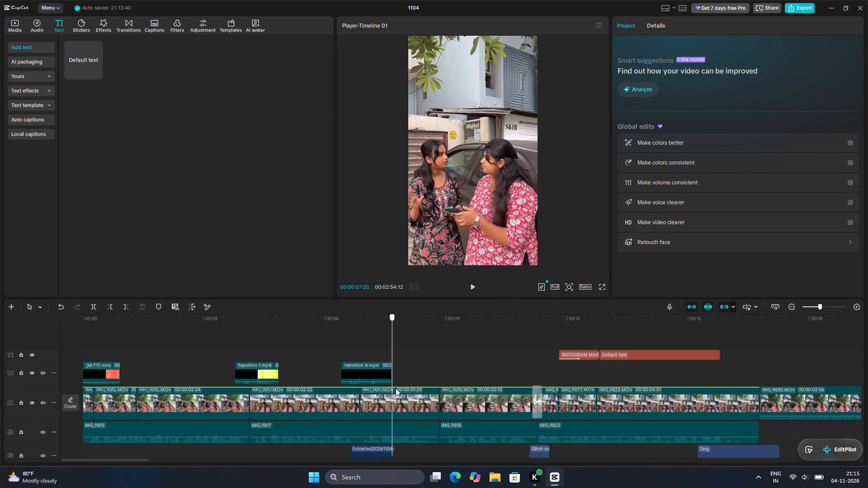
{"action": "left_click_drag", "start_coordinate": [396, 388], "coordinate": [396, 388]}
{"action": "scroll", "coordinate": [396, 388], "scroll_direction": "down", "scroll_amount": 6}
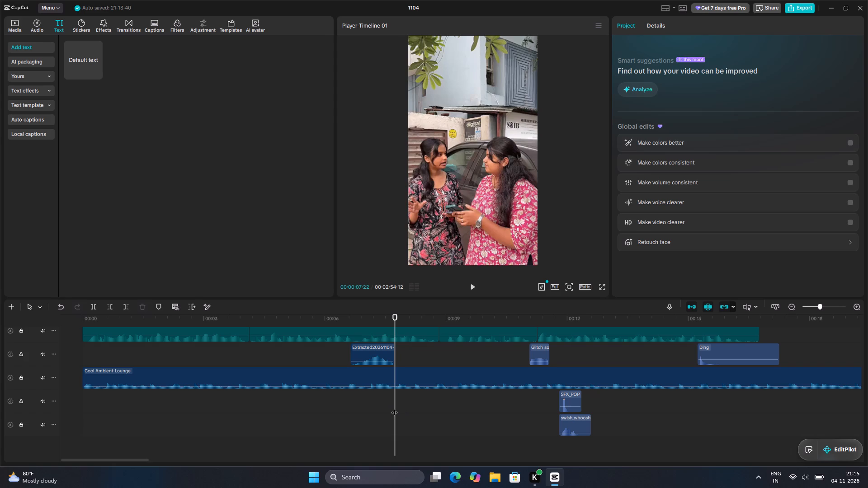
{"action": "left_click_drag", "start_coordinate": [394, 408], "coordinate": [802, 472]}
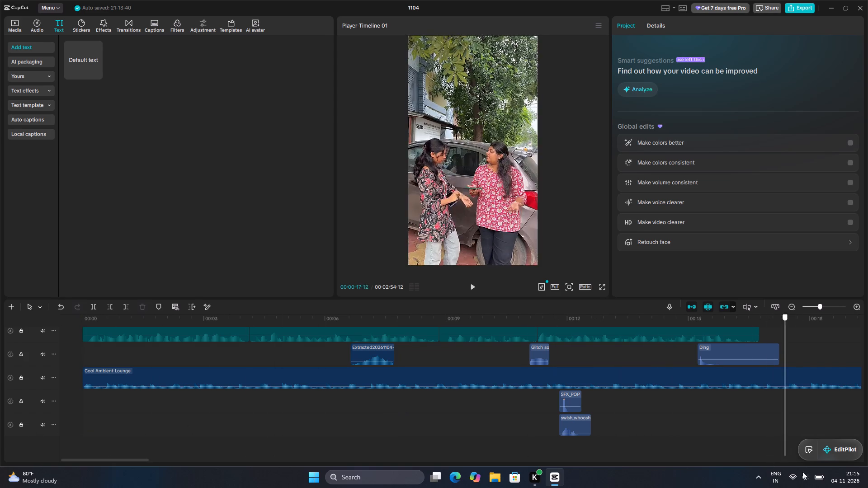
{"action": "left_click_drag", "start_coordinate": [802, 472], "coordinate": [171, 446]}
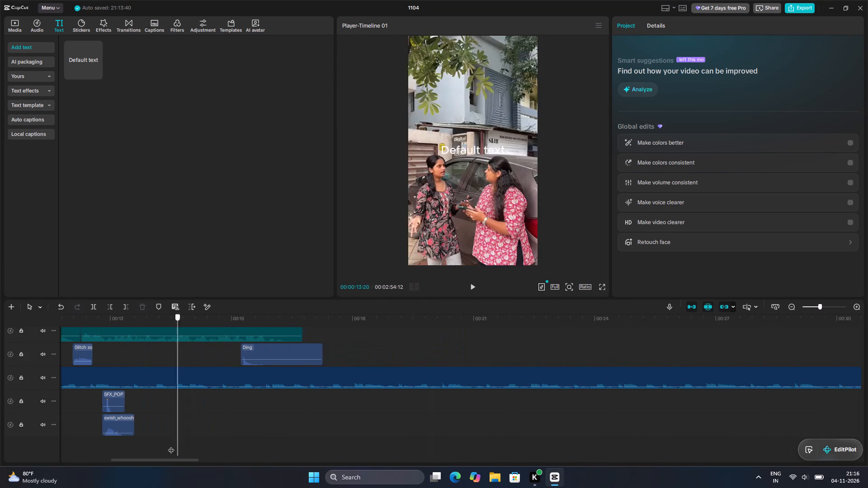
{"action": "left_click_drag", "start_coordinate": [171, 446], "coordinate": [168, 444]}
{"action": "scroll", "coordinate": [168, 444], "scroll_direction": "down", "scroll_amount": 12, "text": "ctrl"}
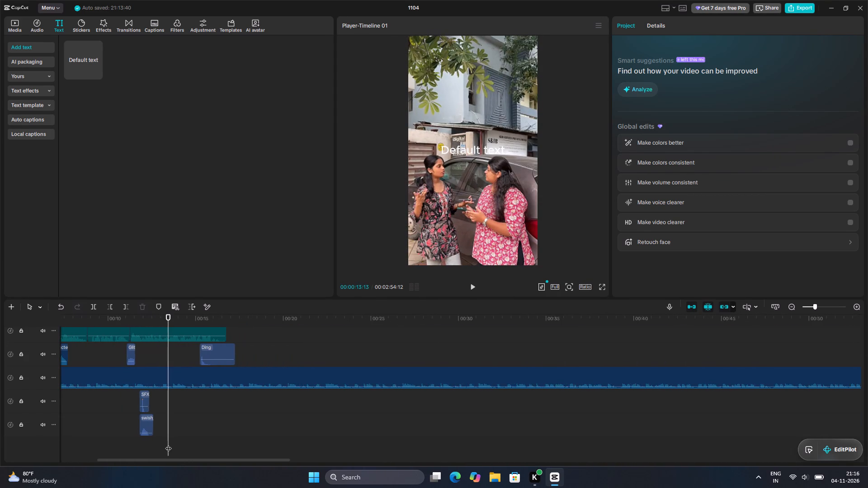
{"action": "scroll", "coordinate": [168, 444], "scroll_direction": "up", "scroll_amount": 4}
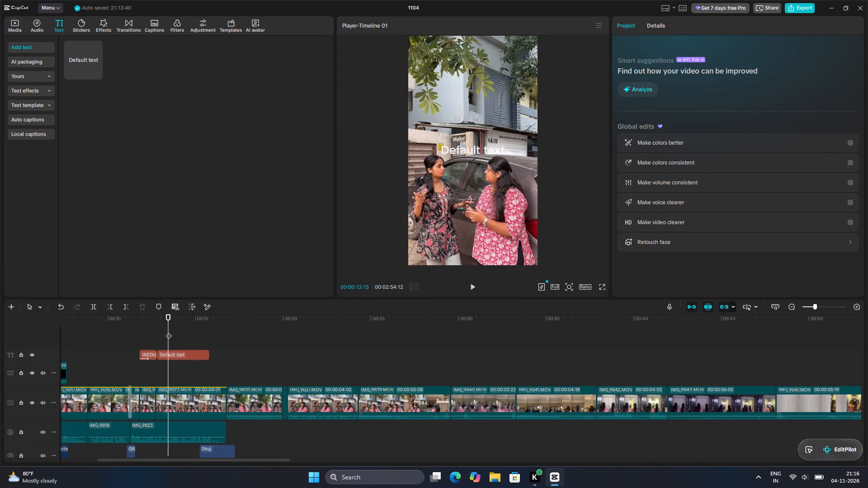
Return to the beginning of the timeline and play the opening IMG_9815 section twice, pausing after each playback.
{"action": "left_click_drag", "start_coordinate": [169, 331], "coordinate": [75, 354]}
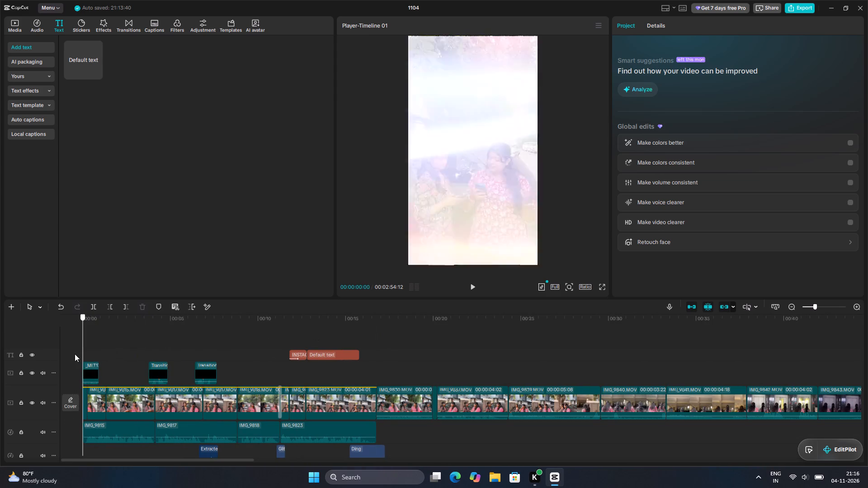
{"action": "left_click_drag", "start_coordinate": [75, 354], "coordinate": [52, 384]}
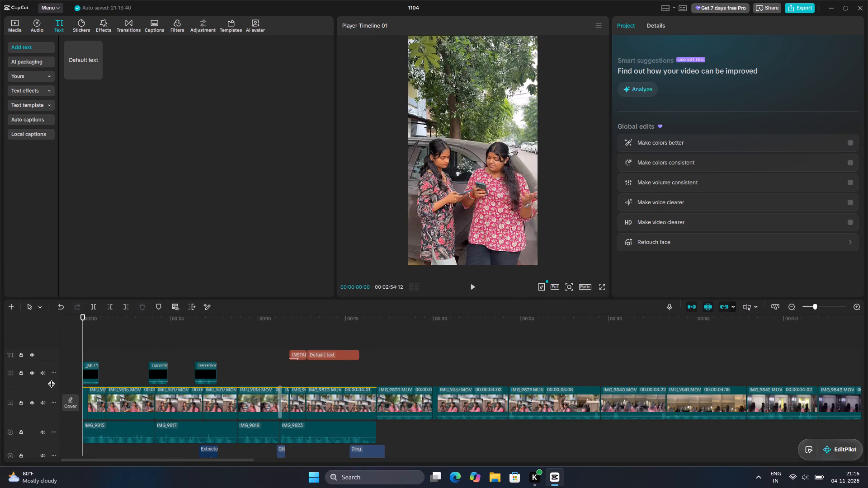
{"action": "scroll", "coordinate": [259, 408], "scroll_direction": "down", "scroll_amount": 6}
{"action": "scroll", "coordinate": [259, 408], "scroll_direction": "up", "scroll_amount": 10}
{"action": "left_click_drag", "start_coordinate": [83, 338], "coordinate": [157, 361]}
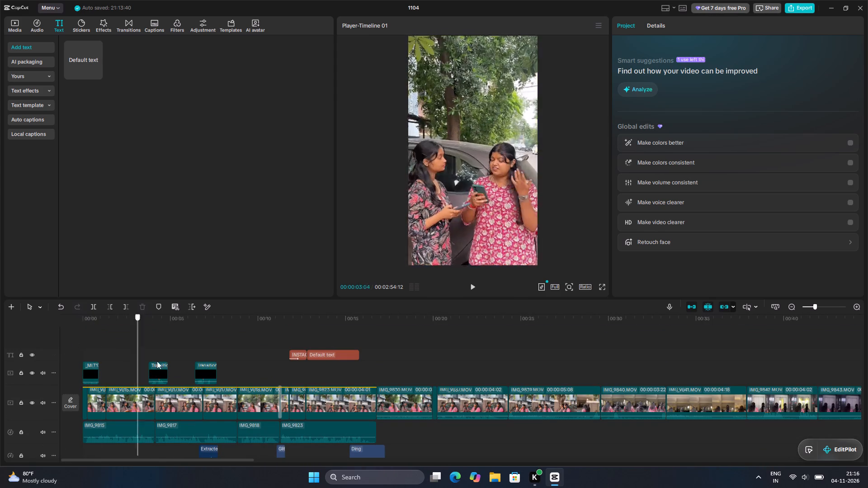
{"action": "left_click_drag", "start_coordinate": [157, 361], "coordinate": [13, 361]}
{"action": "key", "text": "space"}
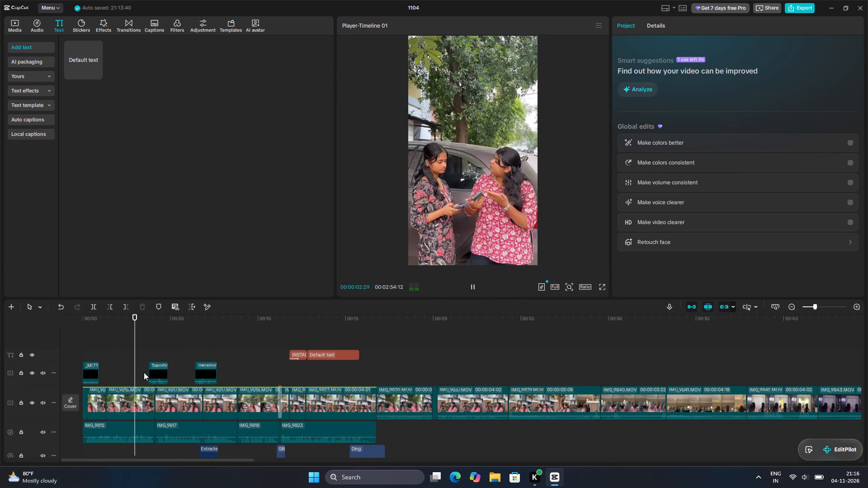
{"action": "key", "text": "space"}
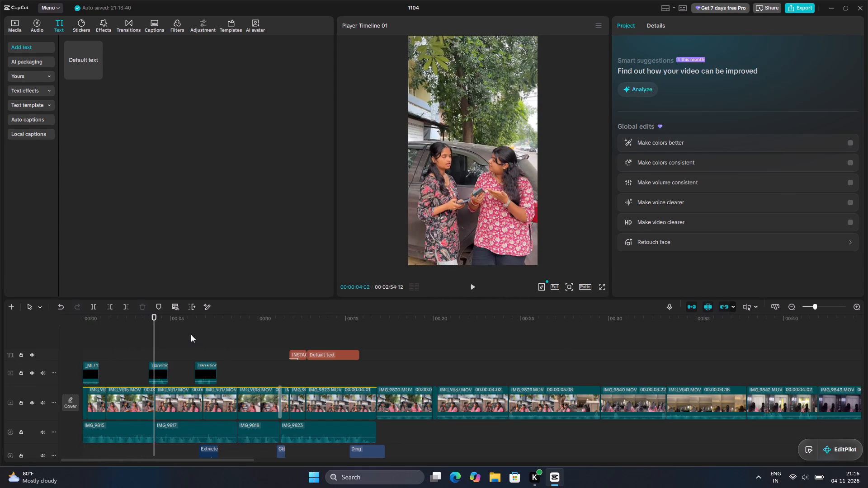
{"action": "left_click_drag", "start_coordinate": [154, 343], "coordinate": [73, 360]}
{"action": "key", "text": "space"}
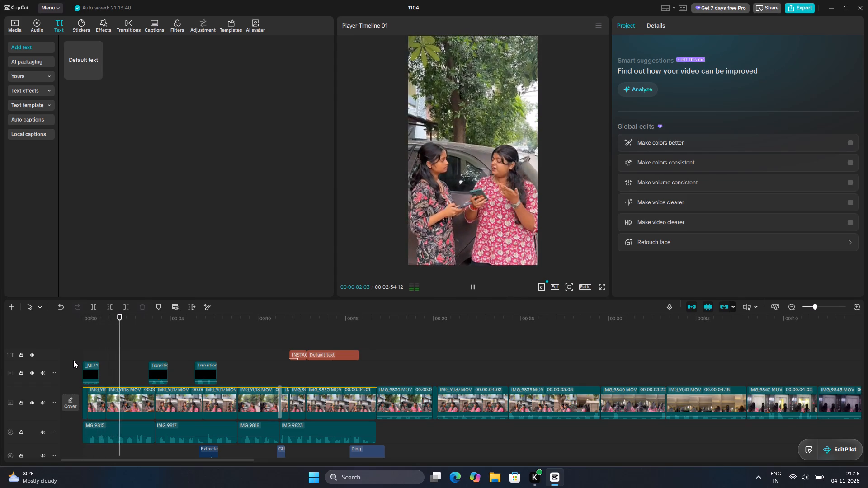
{"action": "key", "text": "space"}
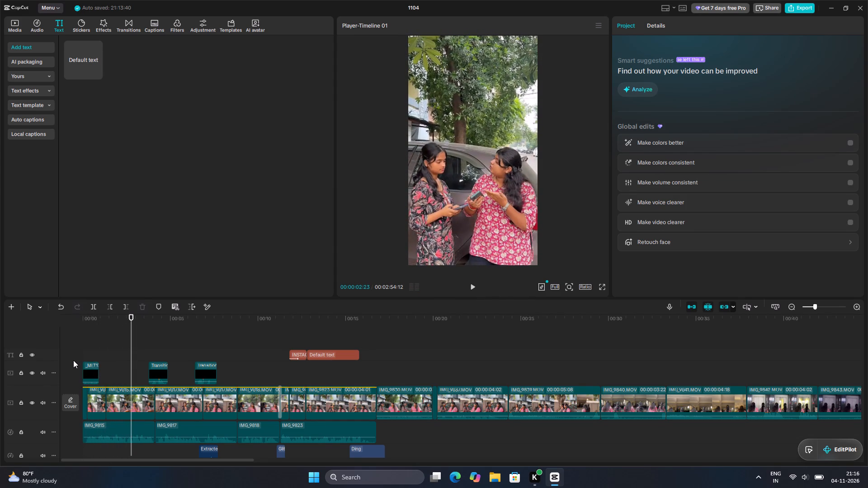
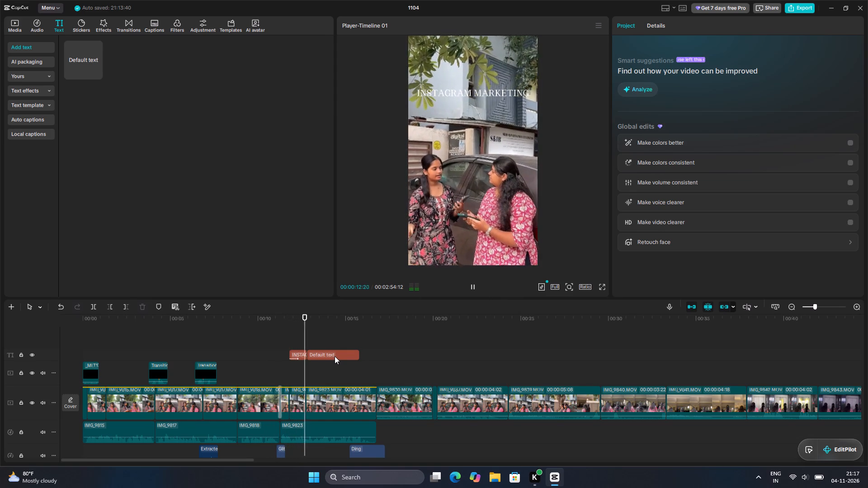
Split the INSTAGRAM MARKETING title onto two lines, with MARKETING on the second line.
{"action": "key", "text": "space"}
{"action": "left_click_drag", "start_coordinate": [309, 374], "coordinate": [299, 377]}
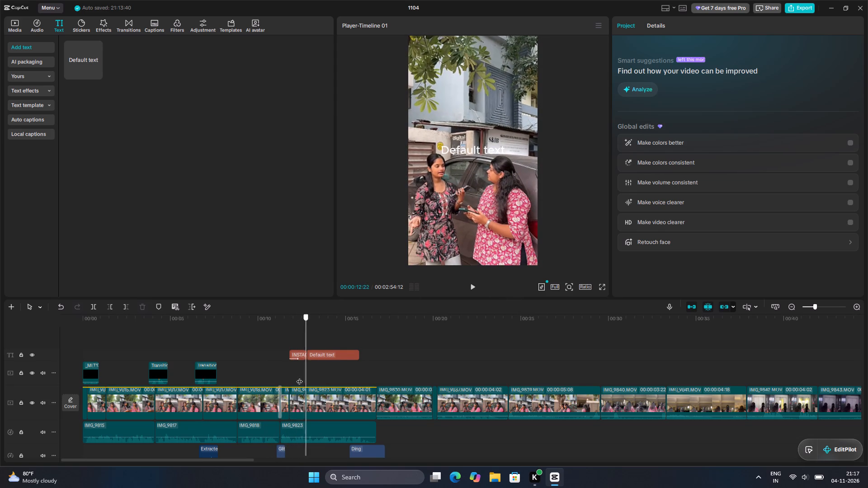
{"action": "left_click_drag", "start_coordinate": [299, 377], "coordinate": [288, 383]}
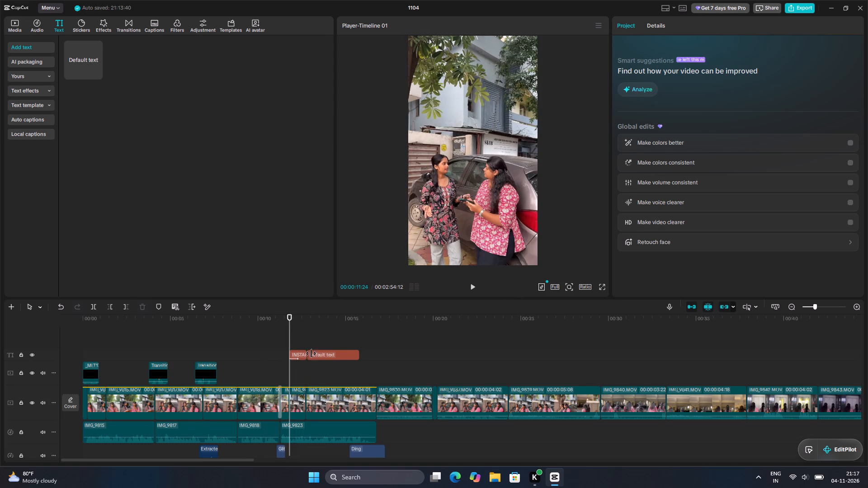
{"action": "left_click", "coordinate": [316, 352]}
{"action": "left_click", "coordinate": [298, 356]}
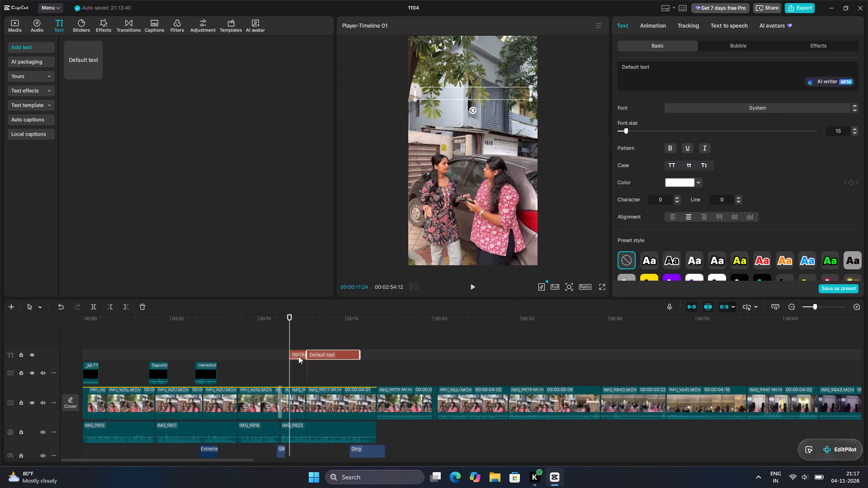
{"action": "left_click", "coordinate": [651, 66]}
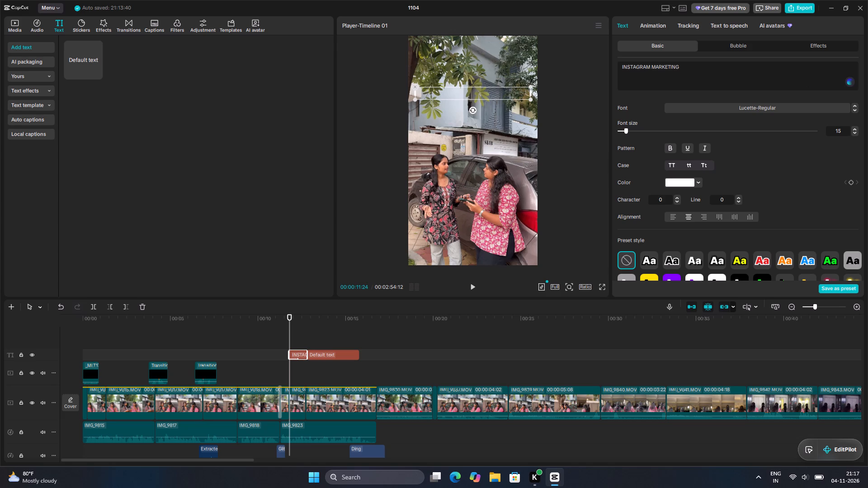
{"action": "key", "text": "Right"}
{"action": "key", "text": "Return"}
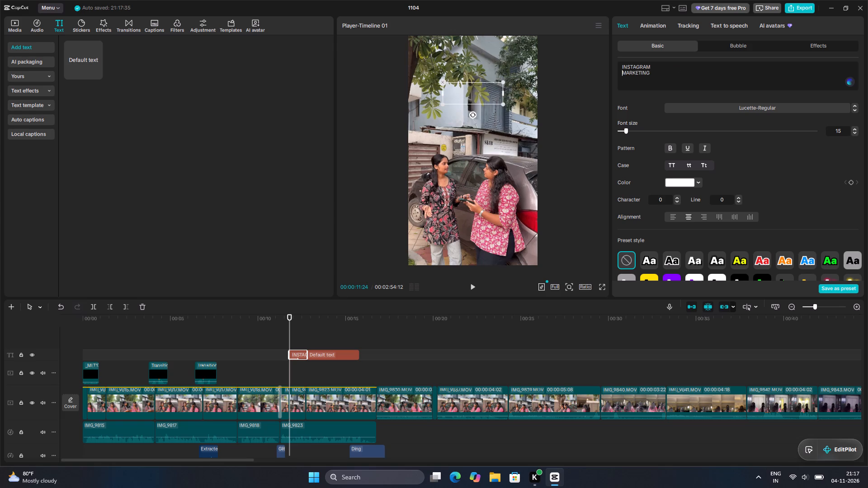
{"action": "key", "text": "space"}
{"action": "left_click", "coordinate": [449, 345]}
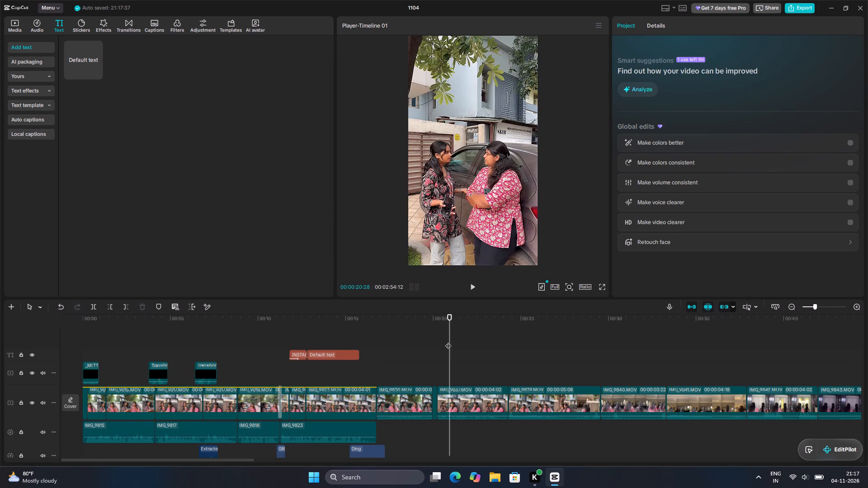
Play from the opening clips through the title, replaying the two-line INSTAGRAM MARKETING section to check its look and timing against the following text.
{"action": "left_click_drag", "start_coordinate": [448, 341], "coordinate": [186, 357]}
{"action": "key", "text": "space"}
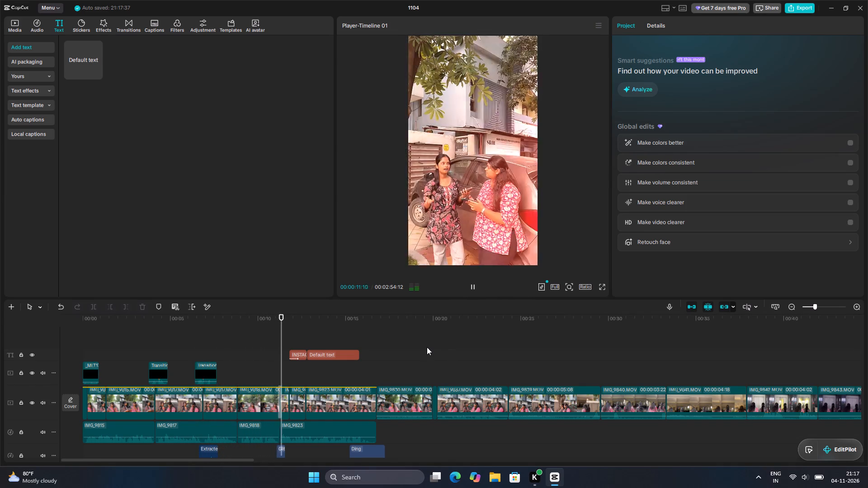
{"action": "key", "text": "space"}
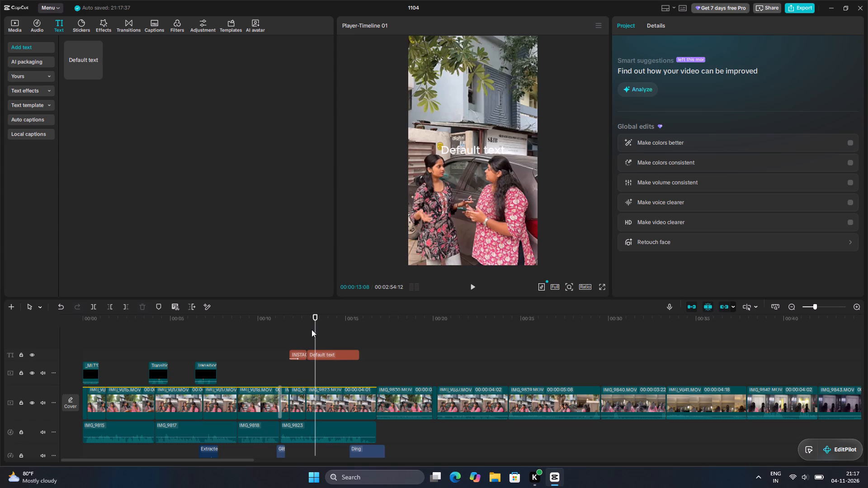
{"action": "left_click_drag", "start_coordinate": [314, 330], "coordinate": [290, 336]}
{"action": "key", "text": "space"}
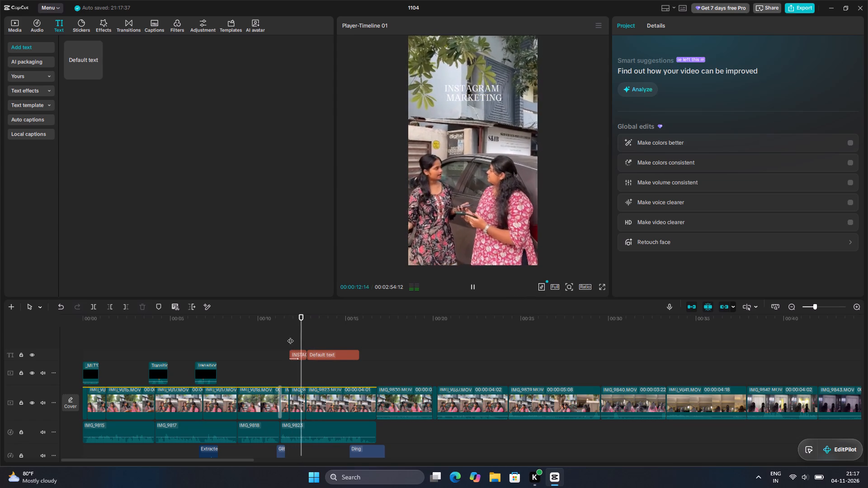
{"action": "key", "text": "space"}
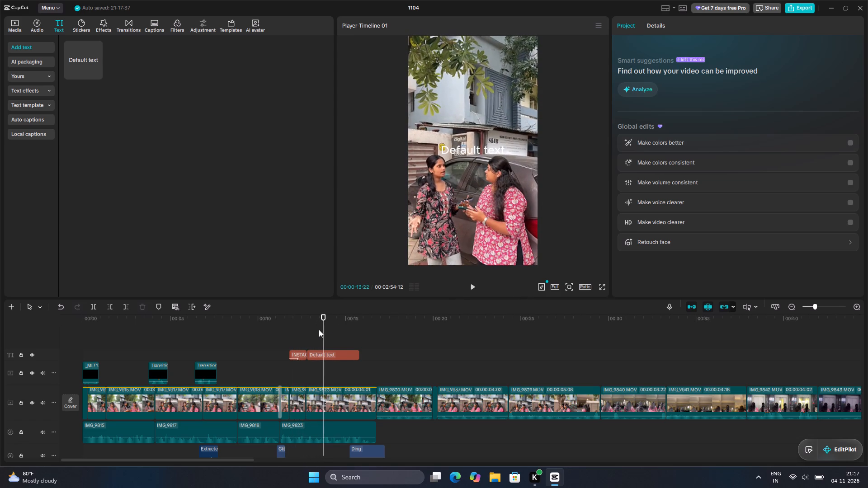
{"action": "left_click_drag", "start_coordinate": [320, 333], "coordinate": [324, 337]}
{"action": "left_click_drag", "start_coordinate": [324, 337], "coordinate": [292, 339]}
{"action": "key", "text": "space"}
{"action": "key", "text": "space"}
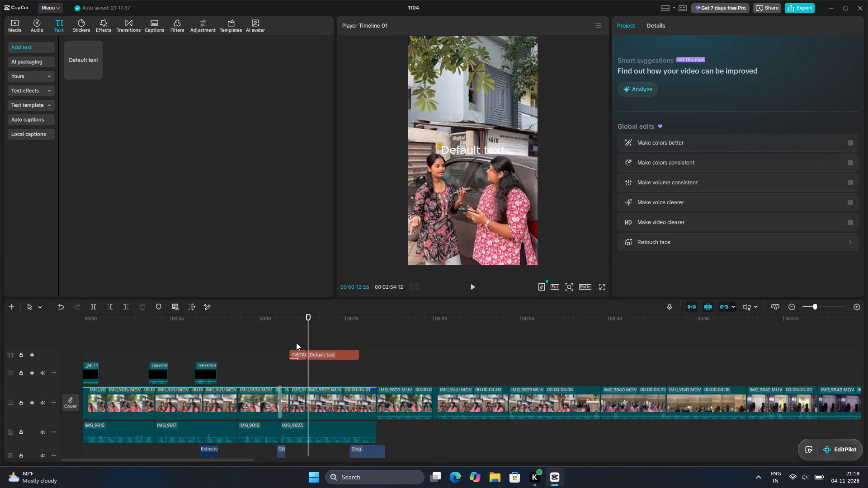
Replace the wording of the Default text title following INSTAGRAM MARKETING with SEO.
{"action": "left_click", "coordinate": [323, 355]}
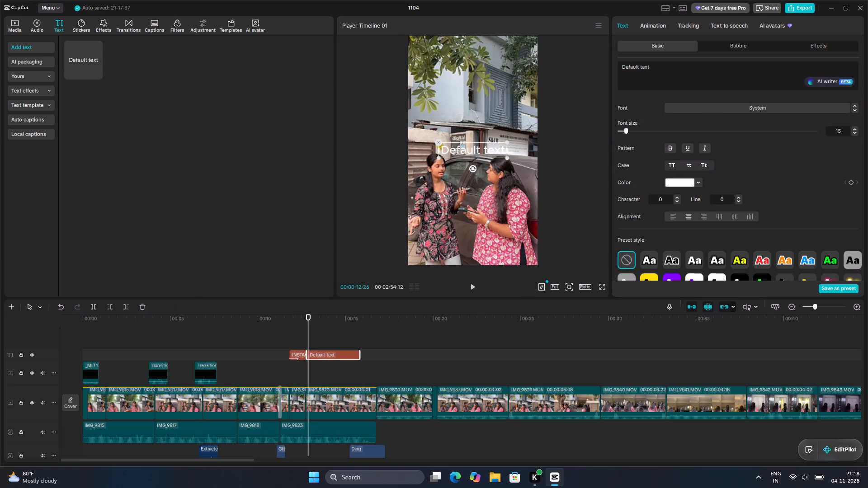
{"action": "triple_click", "coordinate": [663, 70]}
{"action": "key", "text": "BackSpace"}
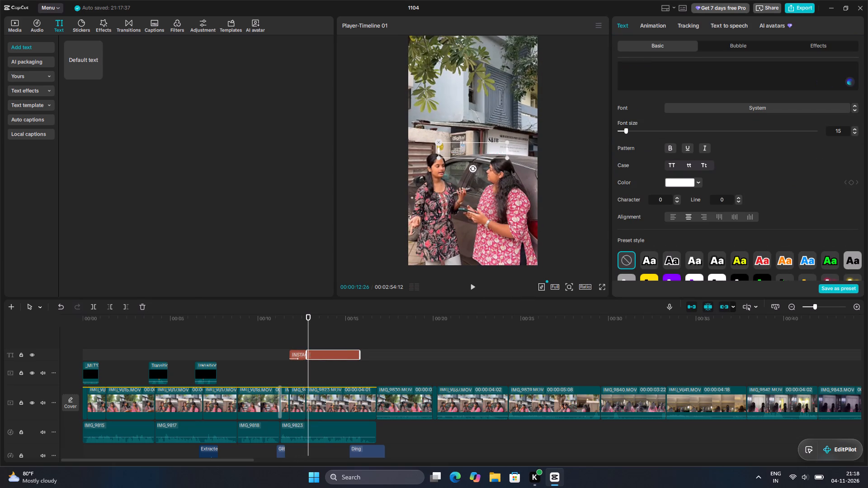
{"action": "key", "text": "BackSpace"}
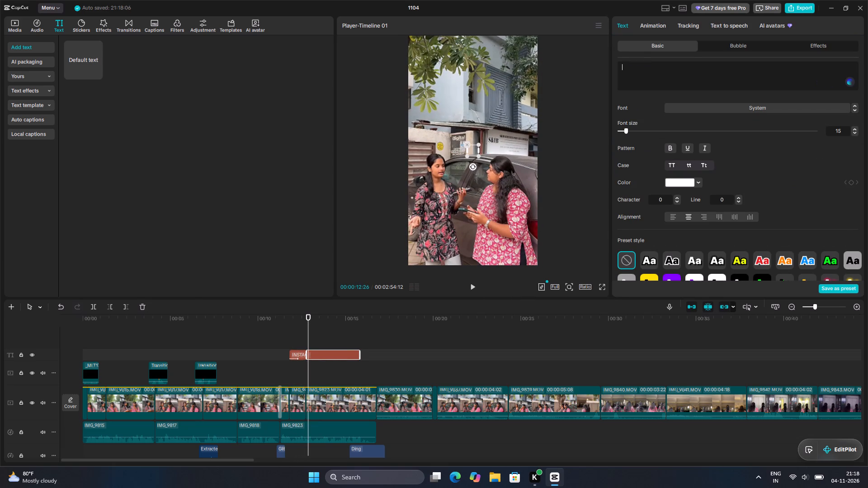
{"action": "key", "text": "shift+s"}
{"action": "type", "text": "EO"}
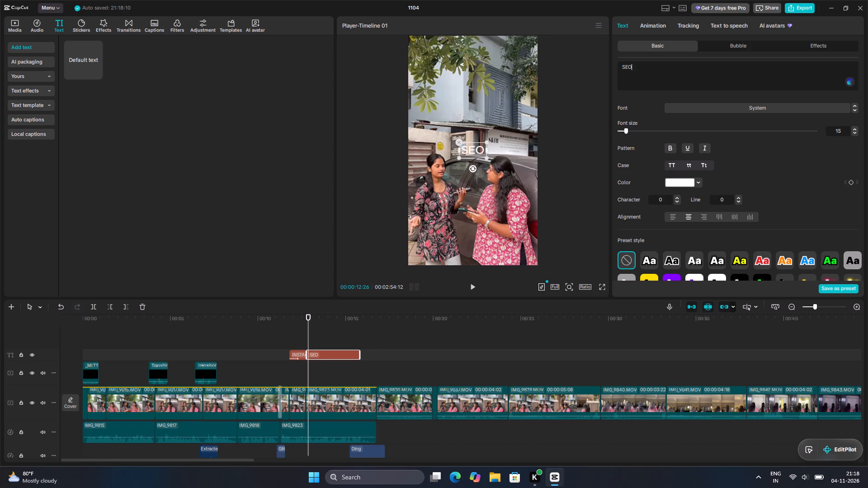
Open the font choices for the SEO title.
{"action": "left_click", "coordinate": [797, 105]}
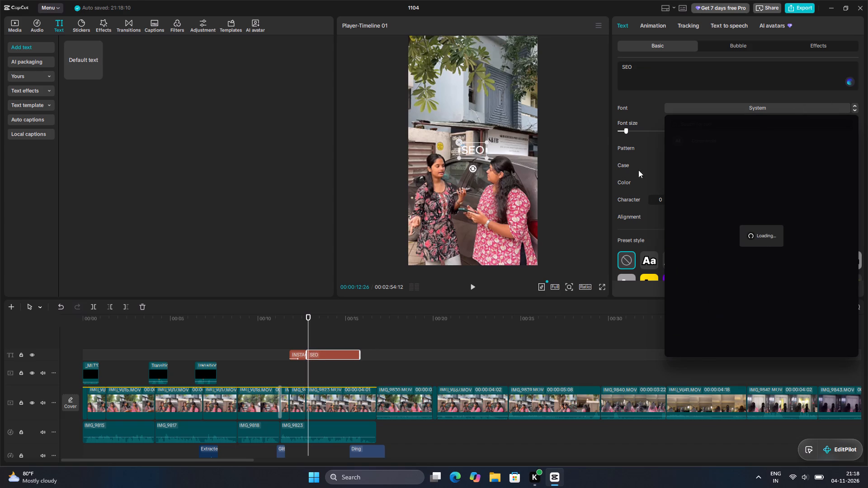
Close the font list and review the SEO title section in a magnified timeline, playing it and scrubbing back over the INSTAGRAM title.
{"action": "key", "text": "space"}
{"action": "left_click", "coordinate": [839, 108]}
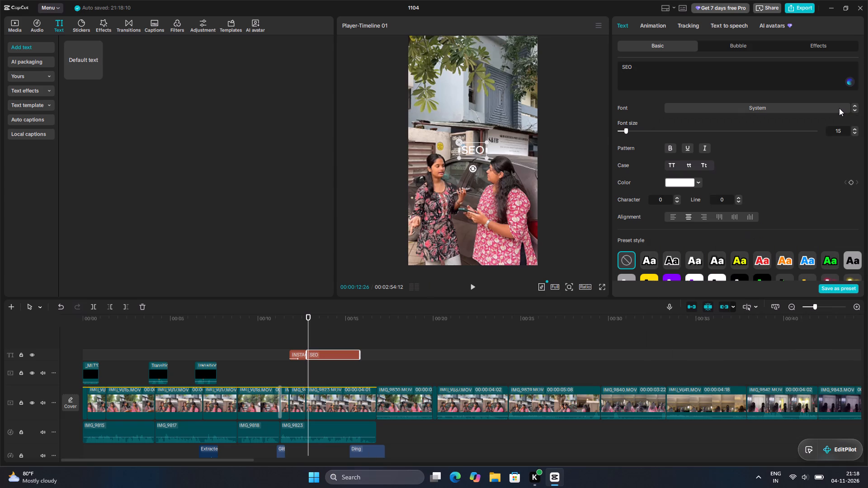
{"action": "key", "text": "space"}
{"action": "key", "text": "space"}
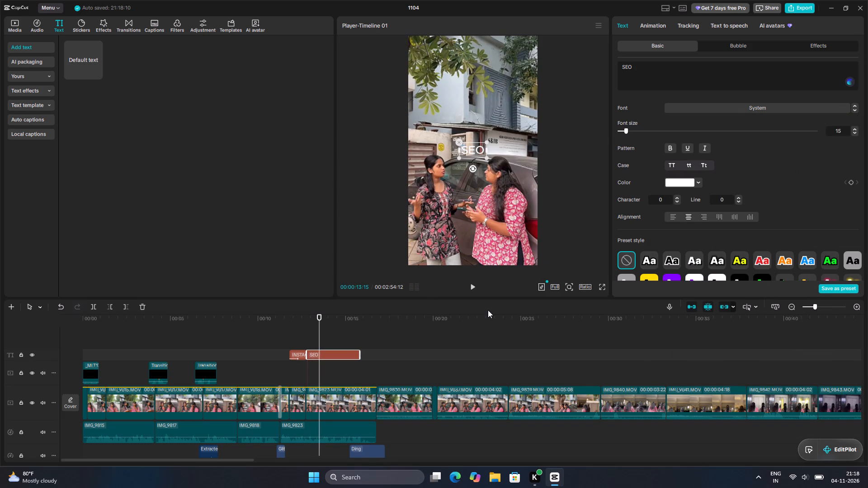
{"action": "scroll", "coordinate": [340, 380], "scroll_direction": "down", "scroll_amount": 1}
{"action": "scroll", "coordinate": [340, 380], "scroll_direction": "up", "scroll_amount": 7, "text": "ctrl"}
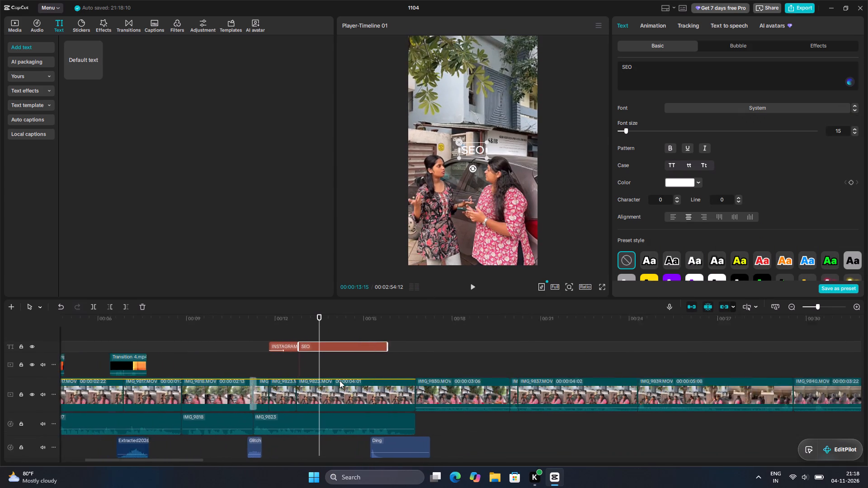
{"action": "scroll", "coordinate": [340, 380], "scroll_direction": "up", "scroll_amount": 5, "text": "ctrl"}
{"action": "scroll", "coordinate": [340, 380], "scroll_direction": "up", "scroll_amount": 1}
{"action": "scroll", "coordinate": [340, 380], "scroll_direction": "up", "scroll_amount": 10, "text": "ctrl"}
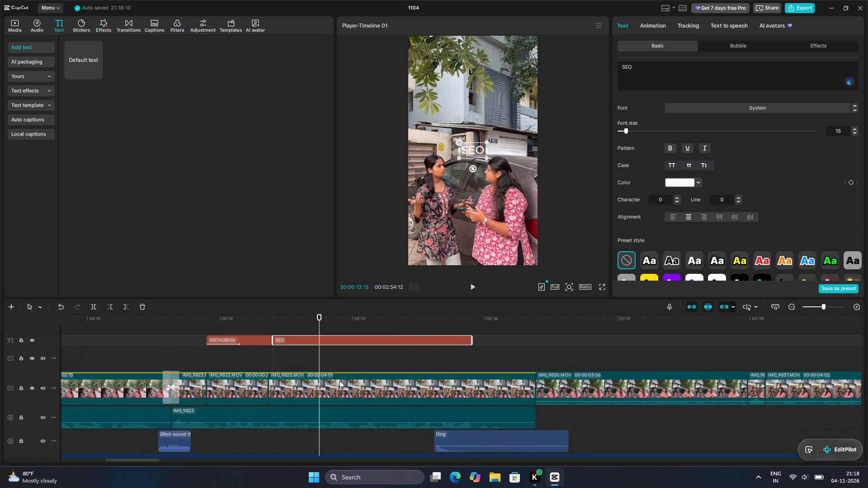
{"action": "left_click_drag", "start_coordinate": [319, 355], "coordinate": [290, 358]}
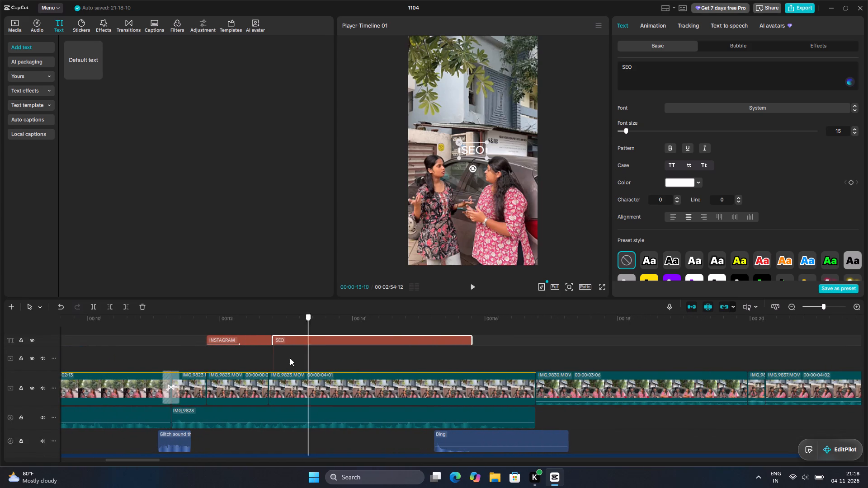
{"action": "left_click_drag", "start_coordinate": [290, 358], "coordinate": [184, 369]}
{"action": "key", "text": "space"}
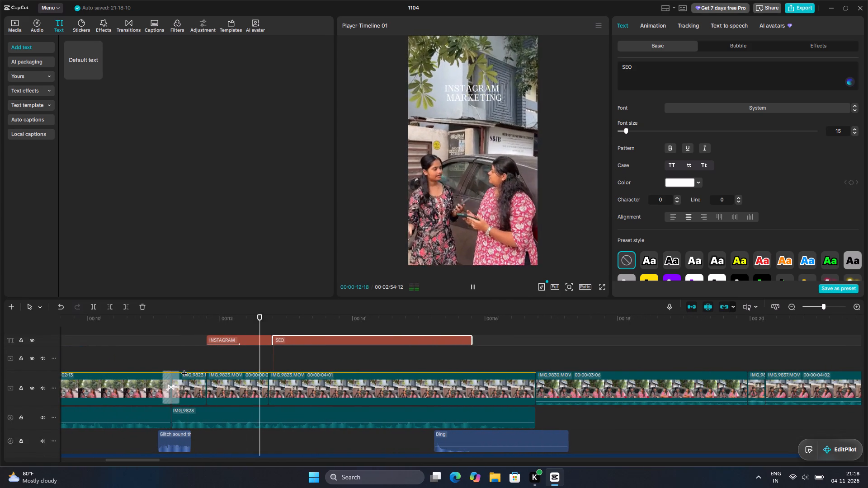
Replay the start of the SEO title to find its cue, and trim the title's end to 00:00:13:13.
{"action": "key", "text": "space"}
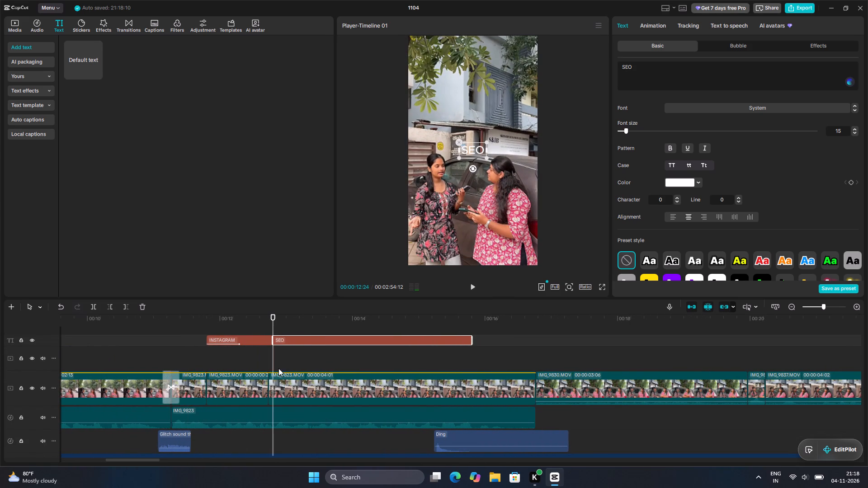
{"action": "left_click_drag", "start_coordinate": [274, 363], "coordinate": [270, 366]}
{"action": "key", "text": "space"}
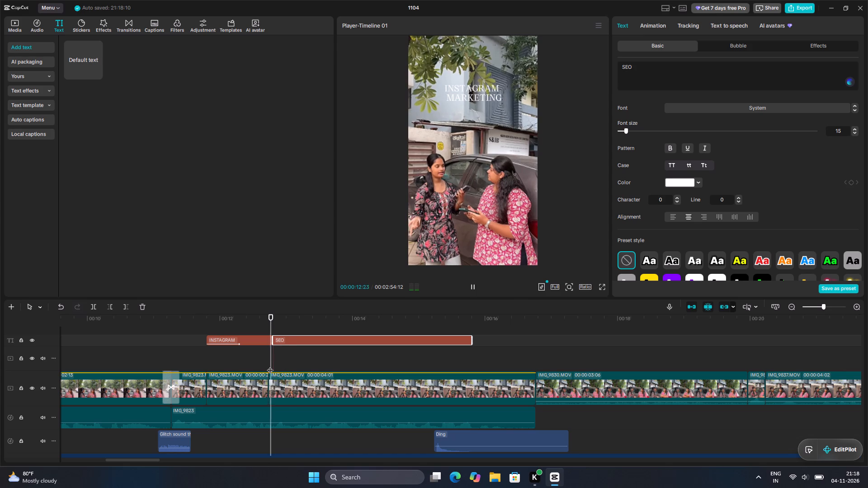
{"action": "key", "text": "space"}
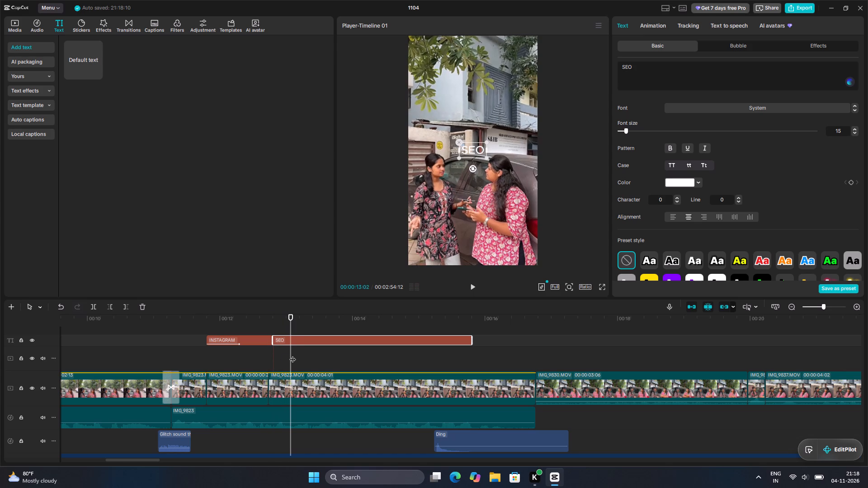
{"action": "left_click_drag", "start_coordinate": [292, 355], "coordinate": [267, 362]}
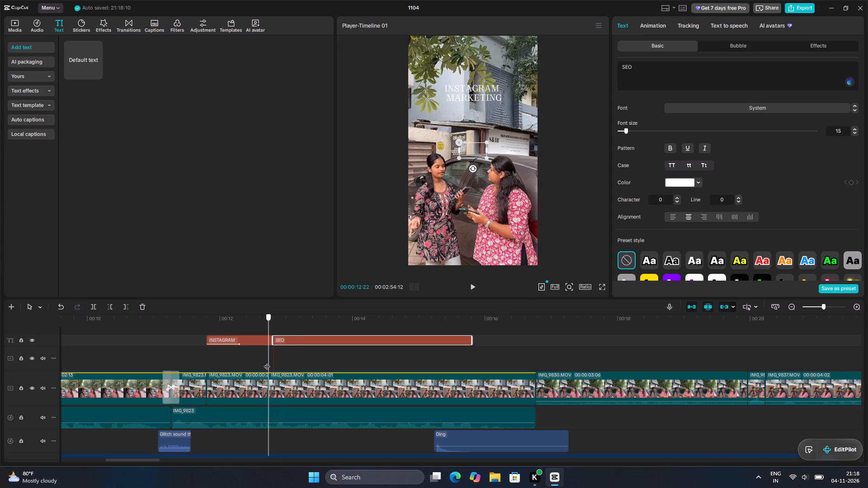
{"action": "left_click_drag", "start_coordinate": [267, 362], "coordinate": [266, 362]}
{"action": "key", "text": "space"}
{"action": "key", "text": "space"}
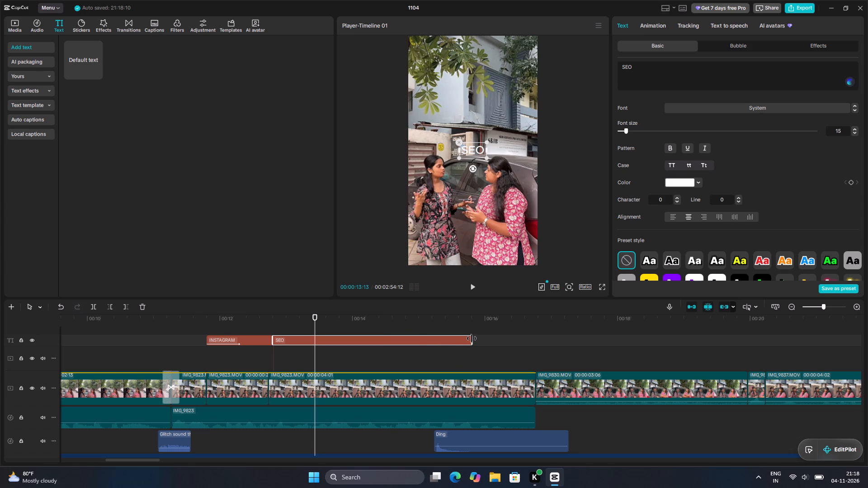
{"action": "left_click_drag", "start_coordinate": [472, 338], "coordinate": [314, 373]}
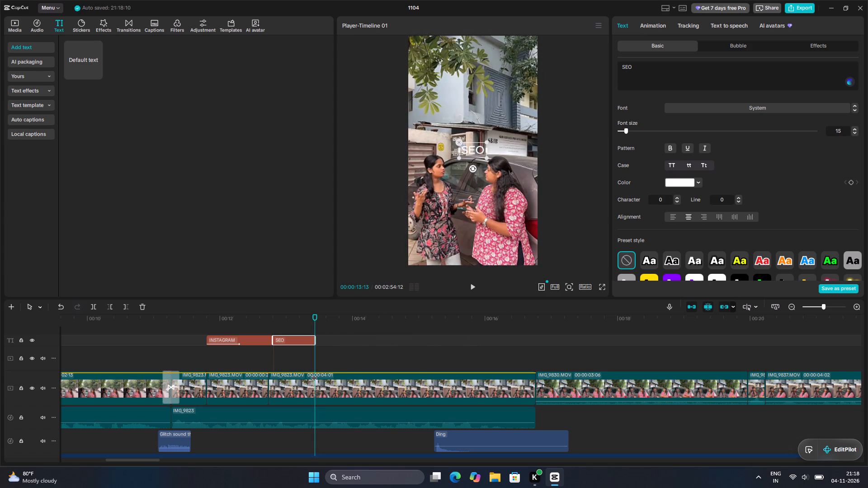
Add a default text title directly after the SEO title at 00:00:13:13 and replace its placeholder text with GOOGLE.
{"action": "left_click", "coordinate": [96, 74]}
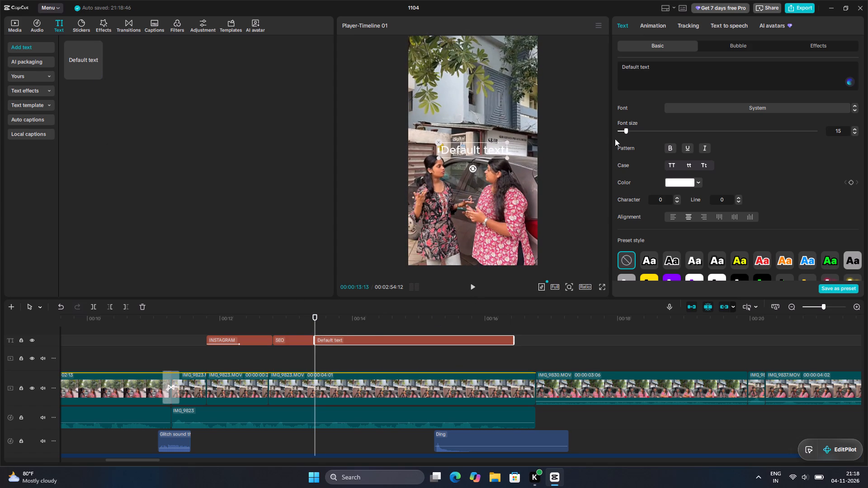
{"action": "double_click", "coordinate": [675, 76]}
{"action": "key", "text": "BackSpace"}
{"action": "key", "text": "BackSpace"}
{"action": "key", "text": "BackSpace"}
{"action": "key", "text": "BackSpace"}
{"action": "key", "text": "BackSpace"}
{"action": "key", "text": "BackSpace"}
{"action": "key", "text": "BackSpace"}
{"action": "key", "text": "BackSpace"}
{"action": "key", "text": "BackSpace"}
{"action": "key", "text": "BackSpace"}
{"action": "key", "text": "BackSpace"}
{"action": "key", "text": "BackSpace"}
{"action": "key", "text": "BackSpace"}
{"action": "key", "text": "BackSpace"}
{"action": "key", "text": "BackSpace"}
{"action": "key", "text": "BackSpace"}
{"action": "key", "text": "BackSpace"}
{"action": "key", "text": "BackSpace"}
{"action": "key", "text": "BackSpace"}
{"action": "key", "text": "BackSpace"}
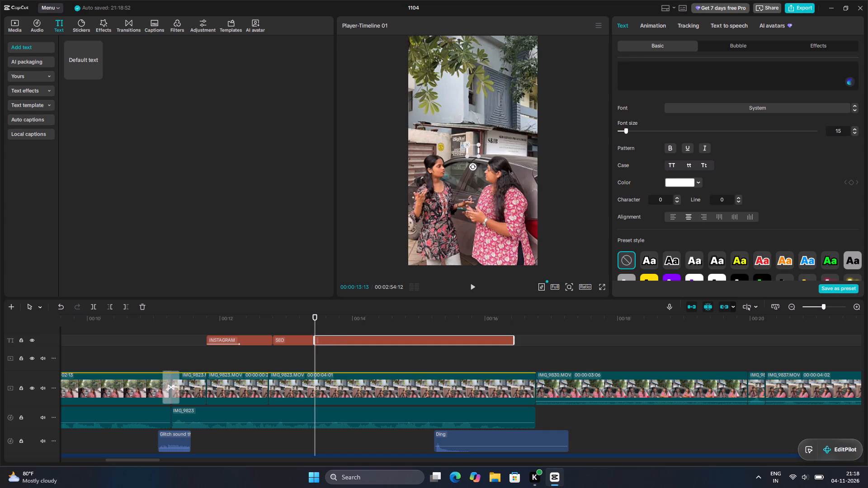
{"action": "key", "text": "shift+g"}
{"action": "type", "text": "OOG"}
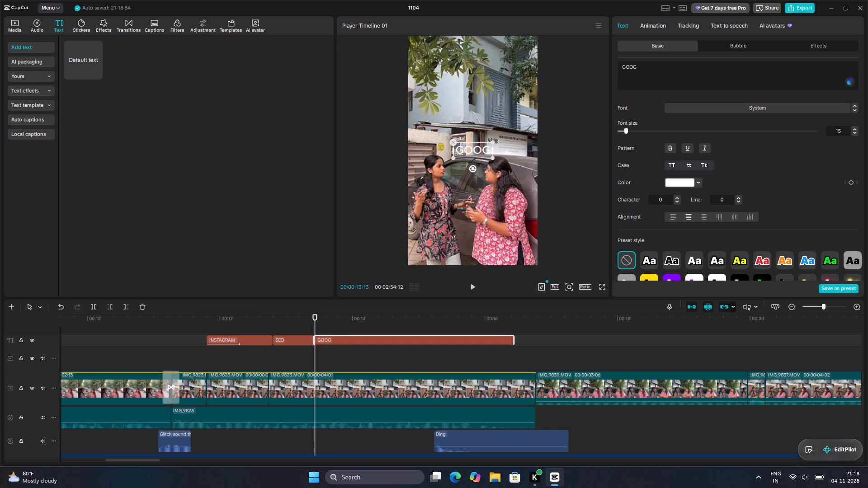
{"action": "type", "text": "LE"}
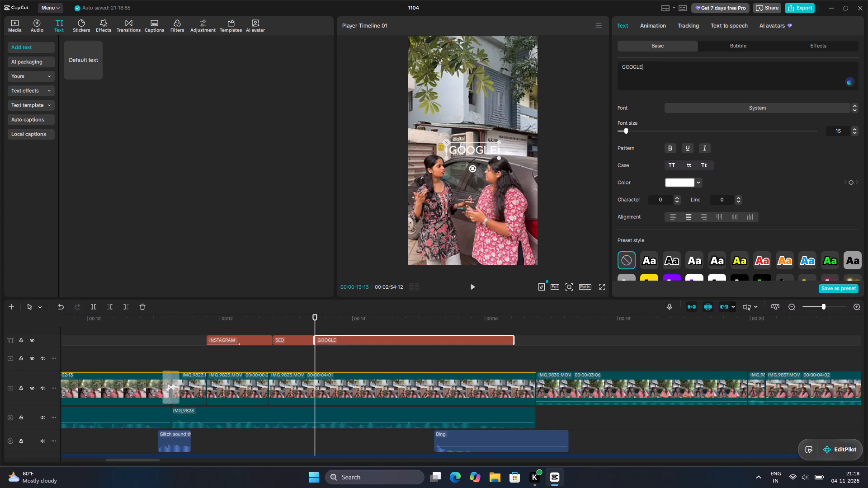
Delete the last three letters of the new GOOGLE title, leaving GOO in the text.
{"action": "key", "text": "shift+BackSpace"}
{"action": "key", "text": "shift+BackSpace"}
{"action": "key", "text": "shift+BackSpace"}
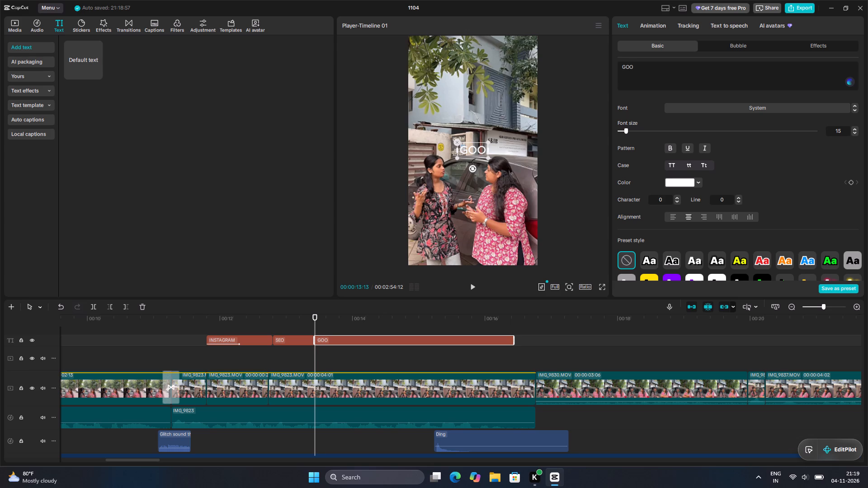
Complete the wording of the title following SEO as GOOGLE.
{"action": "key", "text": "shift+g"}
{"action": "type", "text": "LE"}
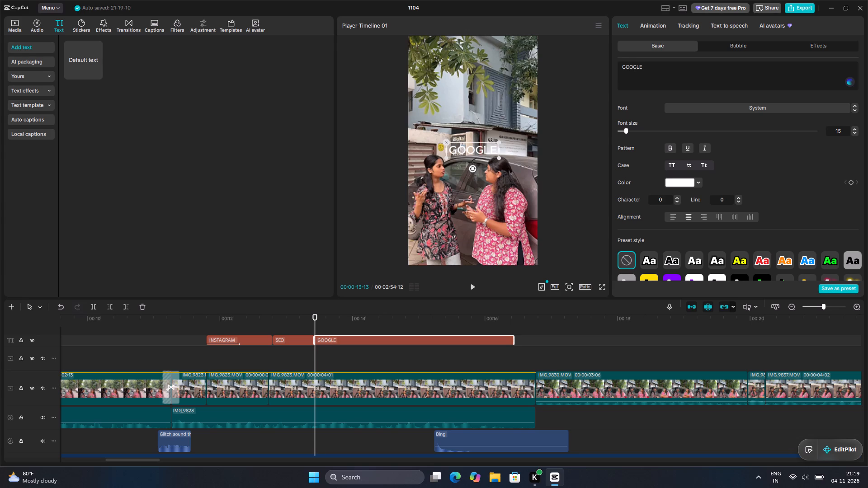
Add ADS as a second line beneath GOOGLE in the title that follows SEO.
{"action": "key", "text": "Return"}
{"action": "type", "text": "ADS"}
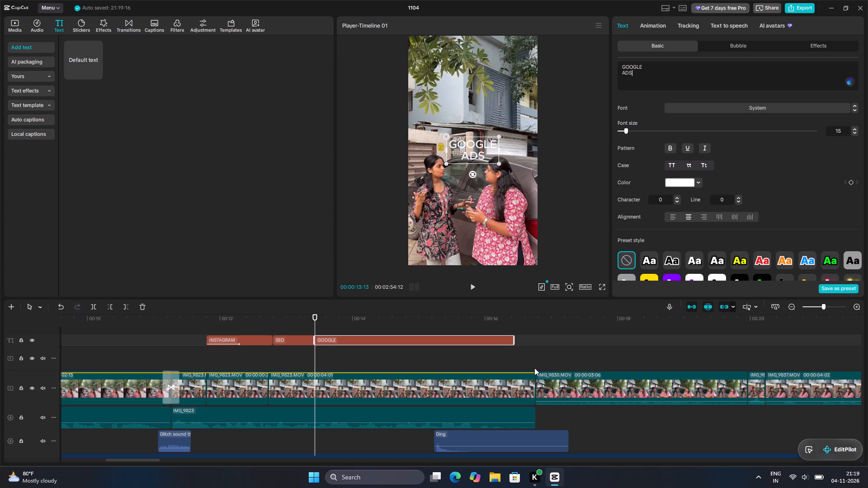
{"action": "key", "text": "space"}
Play back the service titles and shorten the GOOGLE ADS title so it ends at about 00:00:13:29.
{"action": "left_click", "coordinate": [542, 333]}
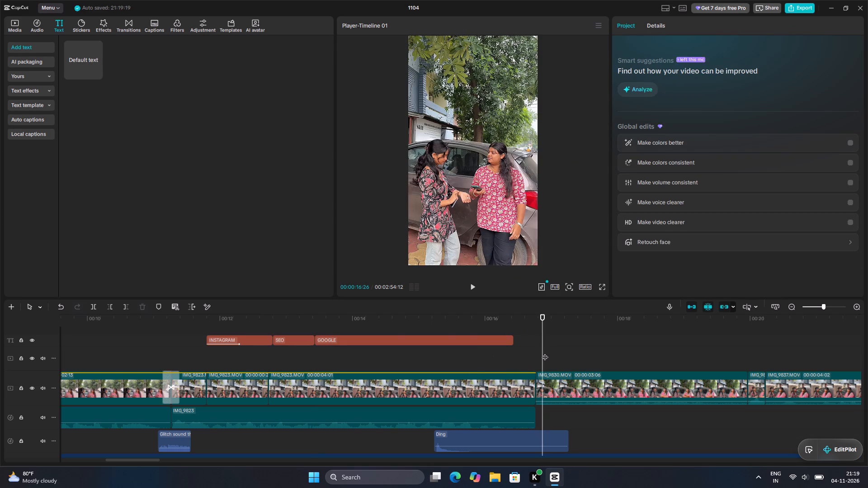
{"action": "left_click_drag", "start_coordinate": [545, 352], "coordinate": [55, 428]}
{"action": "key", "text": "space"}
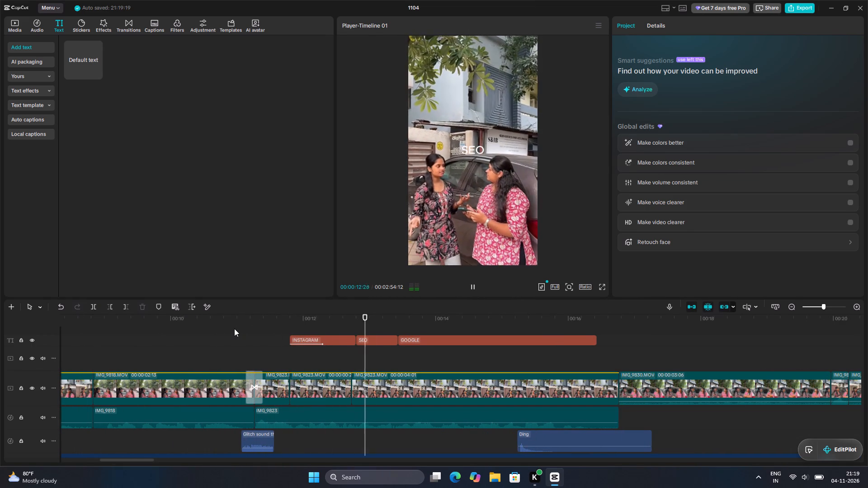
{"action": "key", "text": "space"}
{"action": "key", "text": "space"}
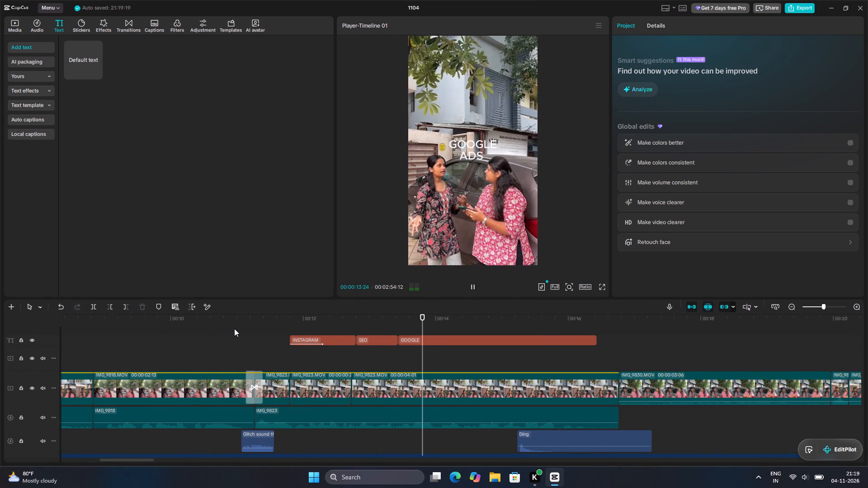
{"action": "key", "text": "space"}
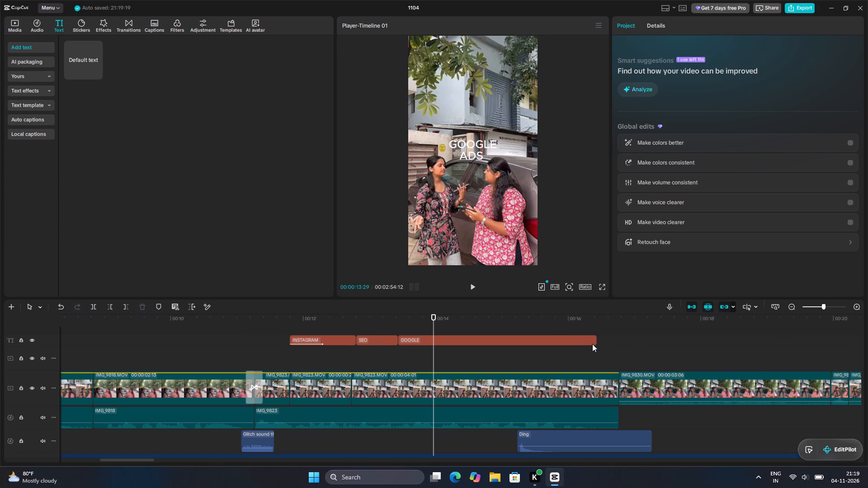
{"action": "left_click", "coordinate": [591, 343]}
{"action": "left_click_drag", "start_coordinate": [597, 339], "coordinate": [432, 366]}
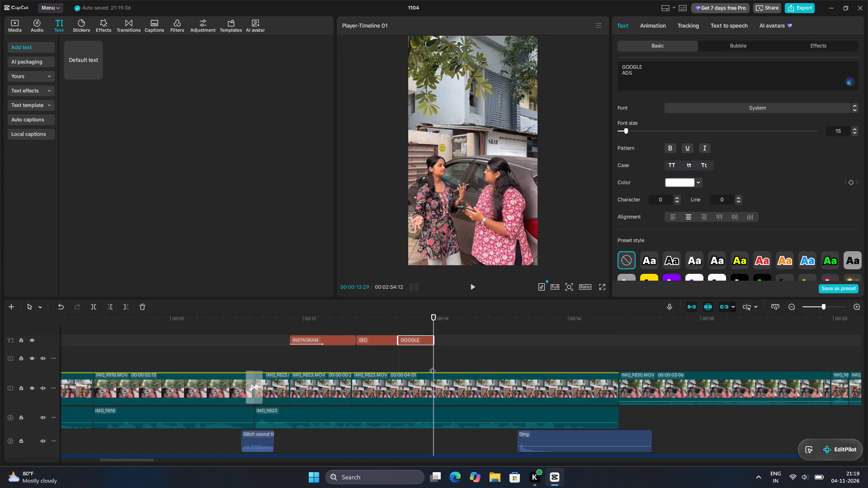
Play the footage just after the GOOGLE ADS title, and return the playhead to the title's end at 00:00:13:29.
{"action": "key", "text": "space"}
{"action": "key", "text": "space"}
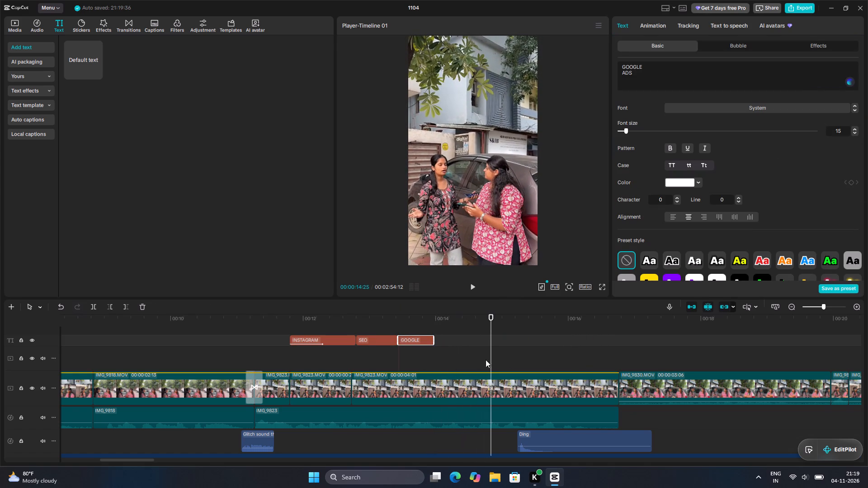
{"action": "left_click_drag", "start_coordinate": [491, 353], "coordinate": [432, 365]}
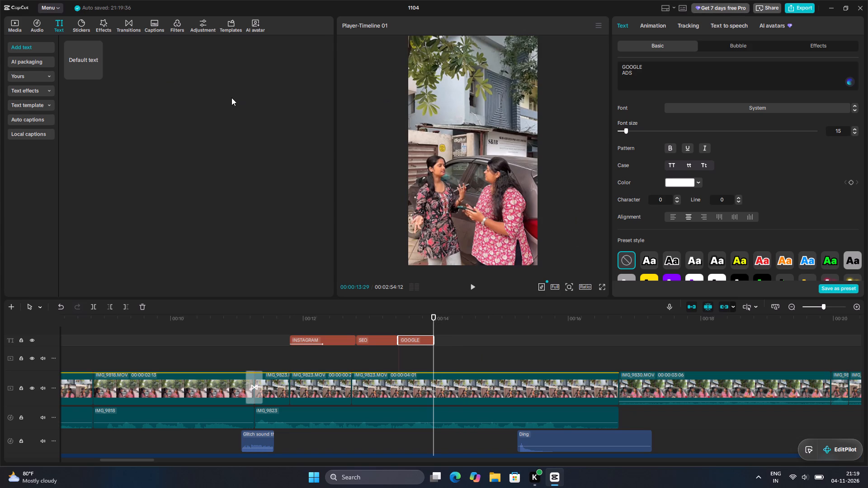
Add a default text title at 00:00:13:29, directly after the GOOGLE title, and replace its wording with AI TOOLS on two lines.
{"action": "left_click", "coordinate": [96, 71]}
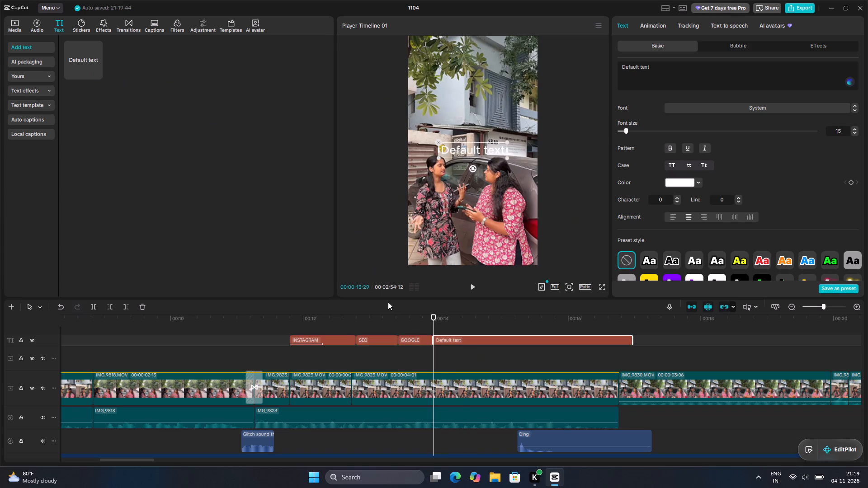
{"action": "double_click", "coordinate": [681, 67]}
{"action": "key", "text": "BackSpace"}
{"action": "key", "text": "BackSpace"}
{"action": "key", "text": "BackSpace"}
{"action": "key", "text": "BackSpace"}
{"action": "key", "text": "BackSpace"}
{"action": "key", "text": "BackSpace"}
{"action": "key", "text": "BackSpace"}
{"action": "key", "text": "BackSpace"}
{"action": "key", "text": "BackSpace"}
{"action": "key", "text": "BackSpace"}
{"action": "key", "text": "BackSpace"}
{"action": "key", "text": "BackSpace"}
{"action": "key", "text": "BackSpace"}
{"action": "key", "text": "BackSpace"}
{"action": "key", "text": "BackSpace"}
{"action": "key", "text": "BackSpace"}
{"action": "key", "text": "BackSpace"}
{"action": "key", "text": "BackSpace"}
{"action": "key", "text": "BackSpace"}
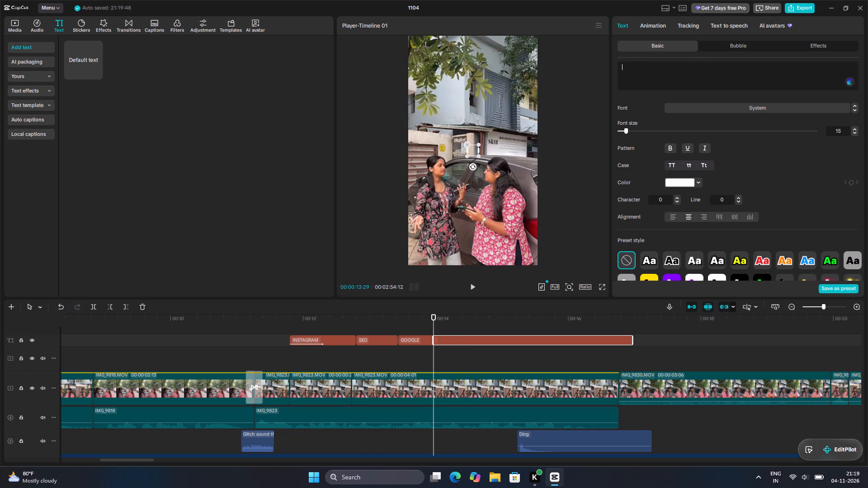
{"action": "type", "text": "AI"}
{"action": "key", "text": "shift+Return"}
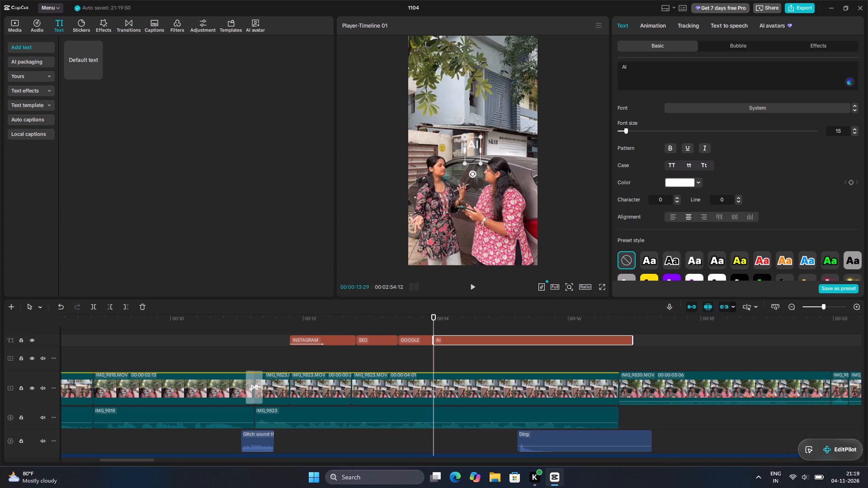
{"action": "type", "text": "TOOLS"}
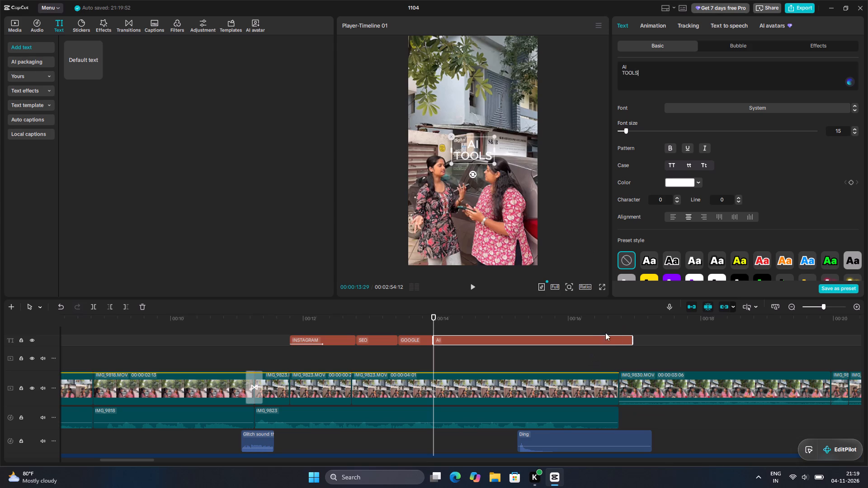
Trim the end of the AI TOOLS title to about 00:00:14:24, playing the section to check its timing.
{"action": "left_click_drag", "start_coordinate": [633, 340], "coordinate": [510, 366]}
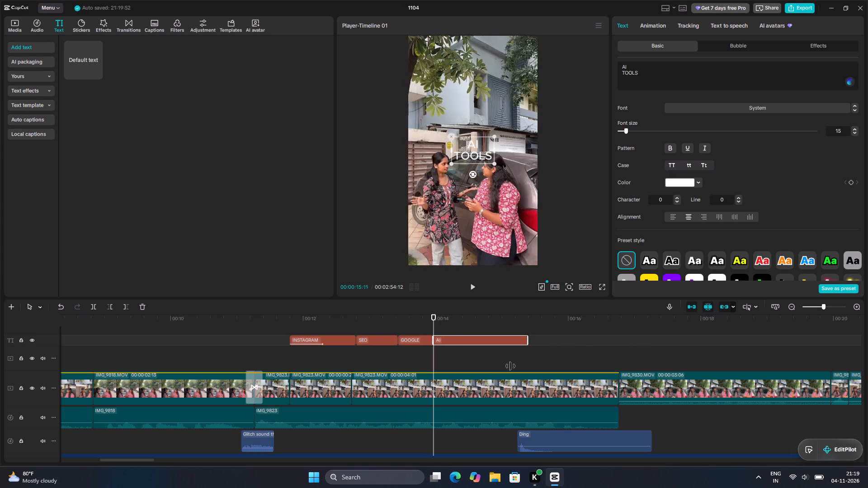
{"action": "left_click_drag", "start_coordinate": [510, 366], "coordinate": [462, 374]}
{"action": "key", "text": "space"}
{"action": "key", "text": "space"}
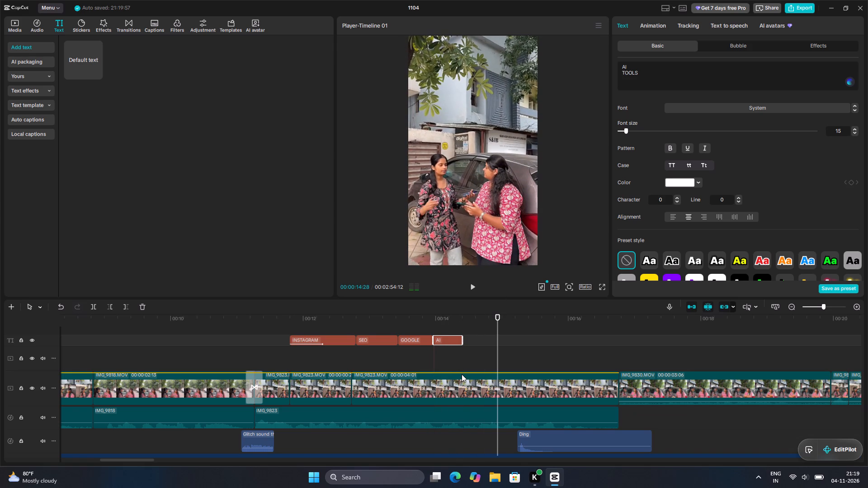
{"action": "left_click_drag", "start_coordinate": [495, 353], "coordinate": [462, 361]}
{"action": "key", "text": "space"}
{"action": "key", "text": "space"}
{"action": "left_click_drag", "start_coordinate": [463, 340], "coordinate": [486, 341]}
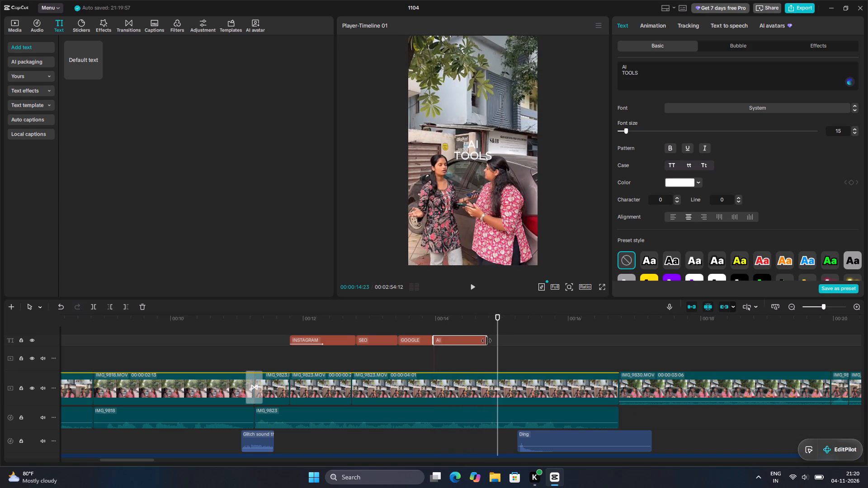
{"action": "left_click_drag", "start_coordinate": [486, 341], "coordinate": [488, 342]}
{"action": "left_click_drag", "start_coordinate": [498, 331], "coordinate": [492, 332]}
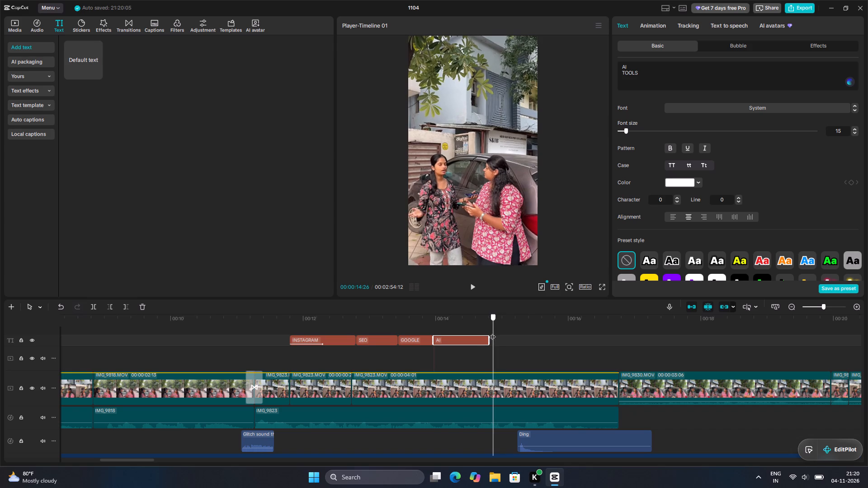
{"action": "left_click_drag", "start_coordinate": [492, 332], "coordinate": [489, 333]}
Play the section following the AI TOOLS title, return to the start of the timeline and review playback up to the IMG_9818 clip.
{"action": "key", "text": "space"}
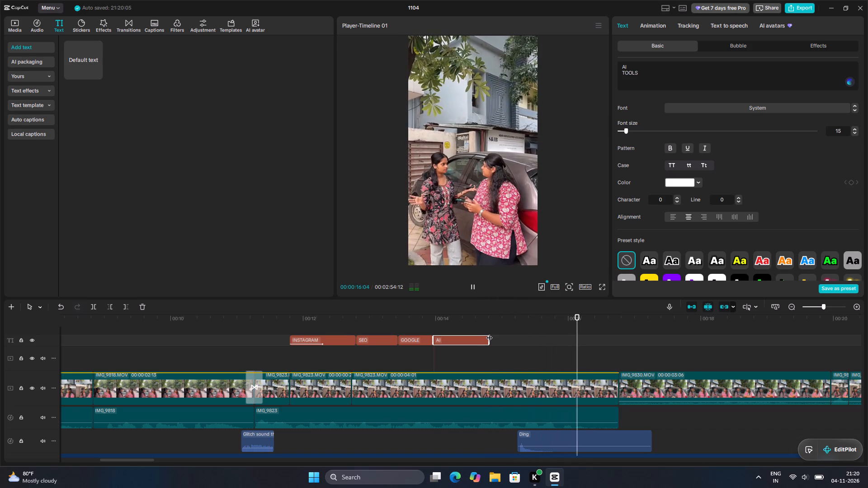
{"action": "key", "text": "space"}
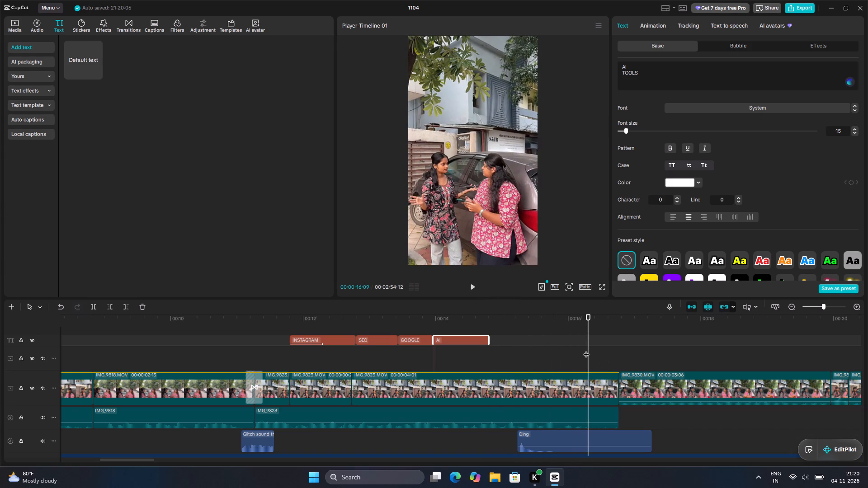
{"action": "left_click_drag", "start_coordinate": [586, 350], "coordinate": [0, 467]}
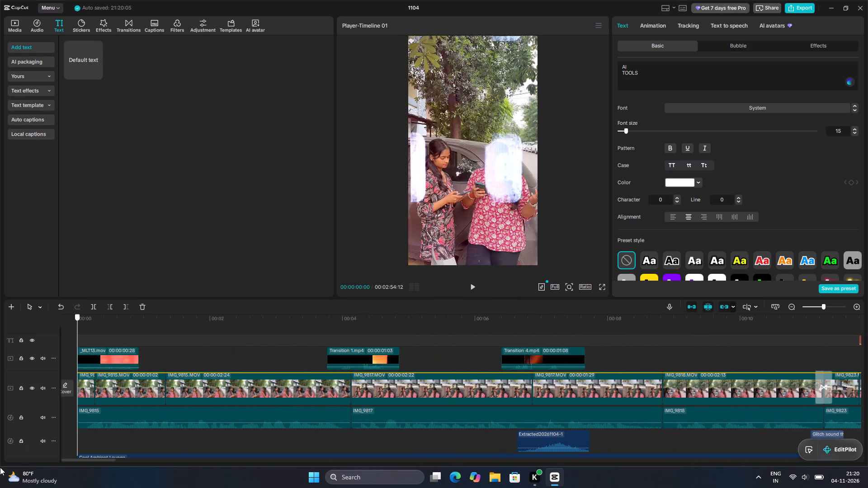
{"action": "left_click_drag", "start_coordinate": [0, 467], "coordinate": [0, 466]}
{"action": "key", "text": "space"}
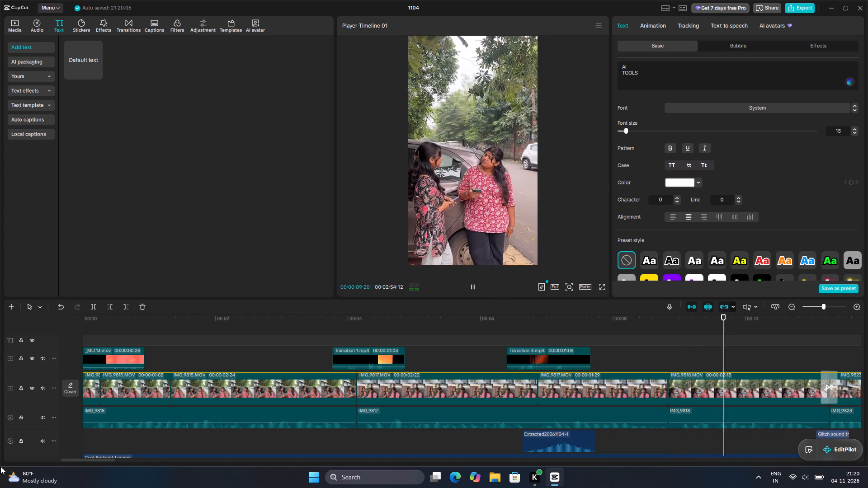
{"action": "key", "text": "space"}
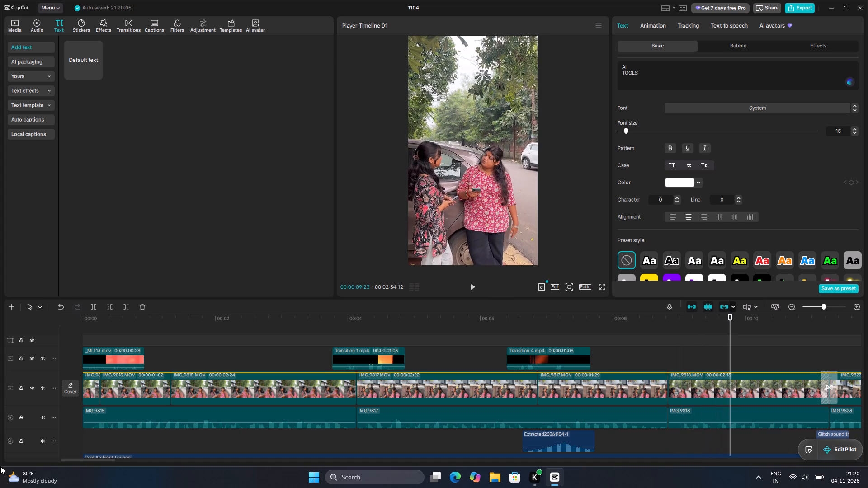
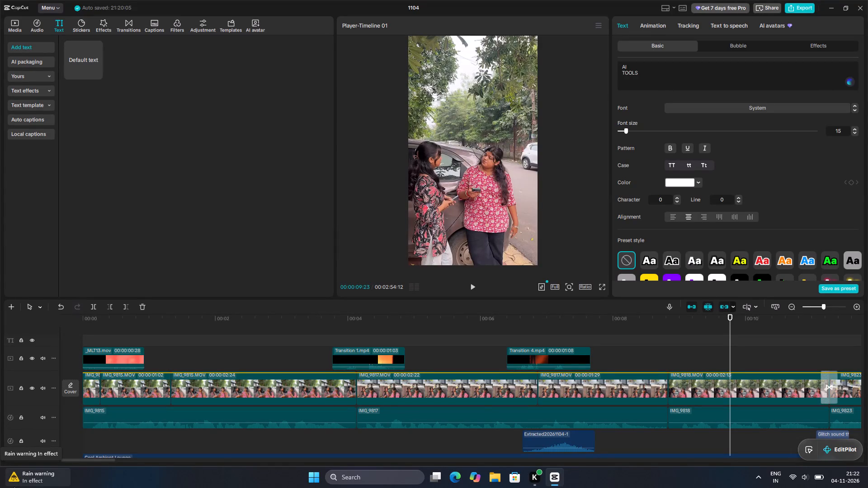
Examine the arrangement of the title, overlay, video and audio tracks, moving the playhead back to the opening clip at 00:00:00:28.
{"action": "scroll", "coordinate": [14, 487], "scroll_direction": "down", "scroll_amount": 6, "text": "ctrl"}
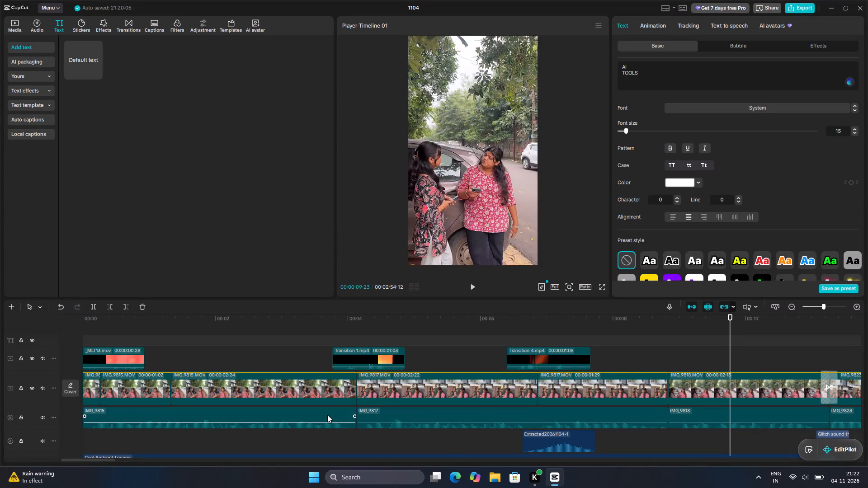
{"action": "scroll", "coordinate": [327, 415], "scroll_direction": "down", "scroll_amount": 18, "text": "ctrl"}
{"action": "scroll", "coordinate": [327, 415], "scroll_direction": "down", "scroll_amount": 5, "text": "ctrl"}
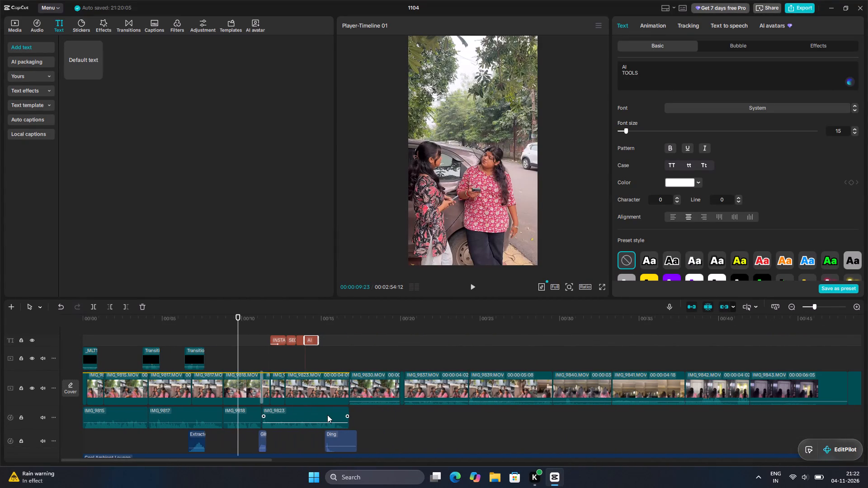
{"action": "scroll", "coordinate": [327, 415], "scroll_direction": "up", "scroll_amount": 1}
{"action": "scroll", "coordinate": [327, 415], "scroll_direction": "right", "scroll_amount": 5}
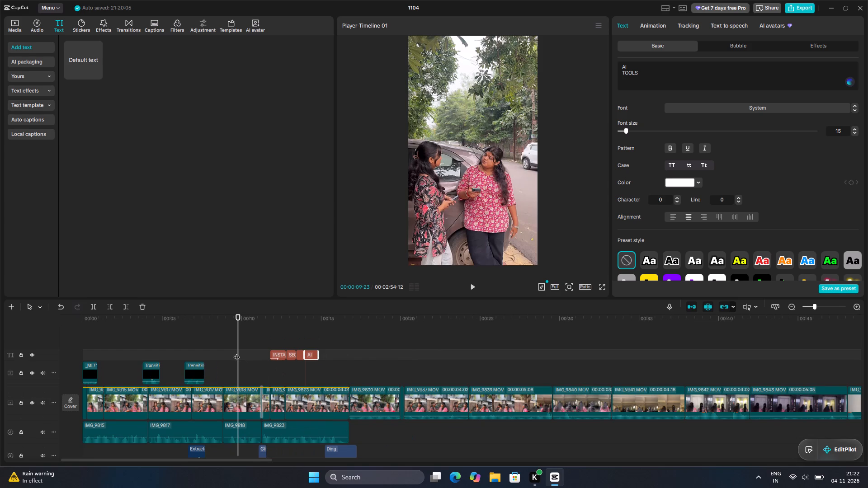
{"action": "left_click_drag", "start_coordinate": [237, 352], "coordinate": [48, 392]}
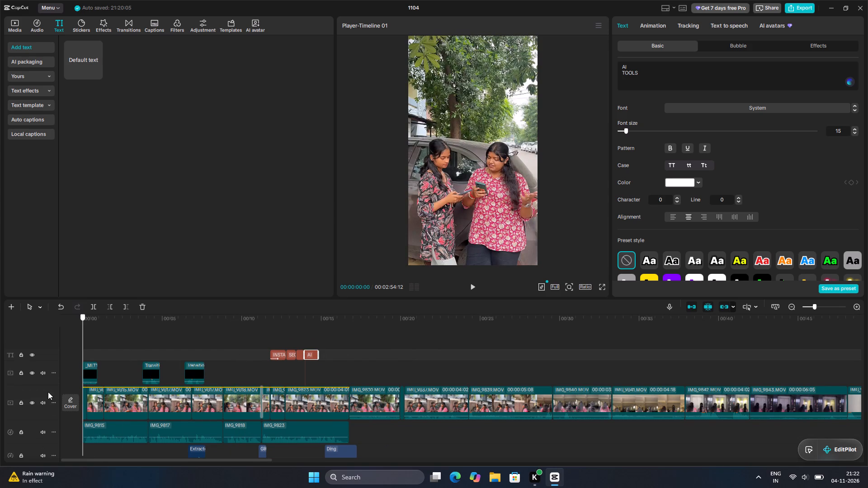
{"action": "left_click_drag", "start_coordinate": [48, 392], "coordinate": [99, 384]}
{"action": "scroll", "coordinate": [99, 384], "scroll_direction": "down", "scroll_amount": 1}
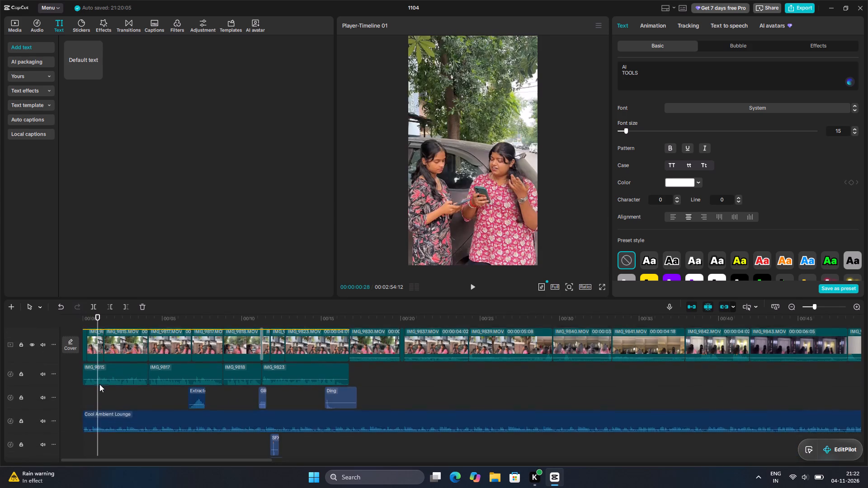
{"action": "scroll", "coordinate": [99, 384], "scroll_direction": "down", "scroll_amount": 1}
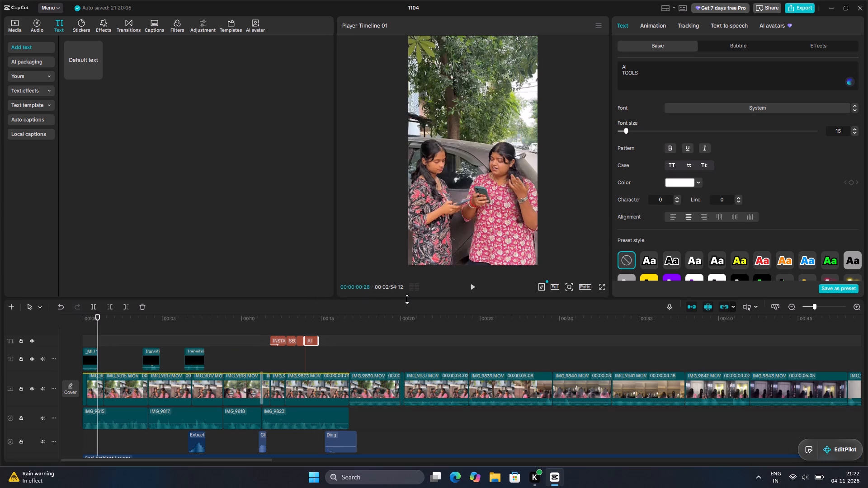
Enlarge the timeline area relative to the preview so that the title, overlay, video and audio tracks fit in one view.
{"action": "left_click_drag", "start_coordinate": [407, 299], "coordinate": [396, 186]}
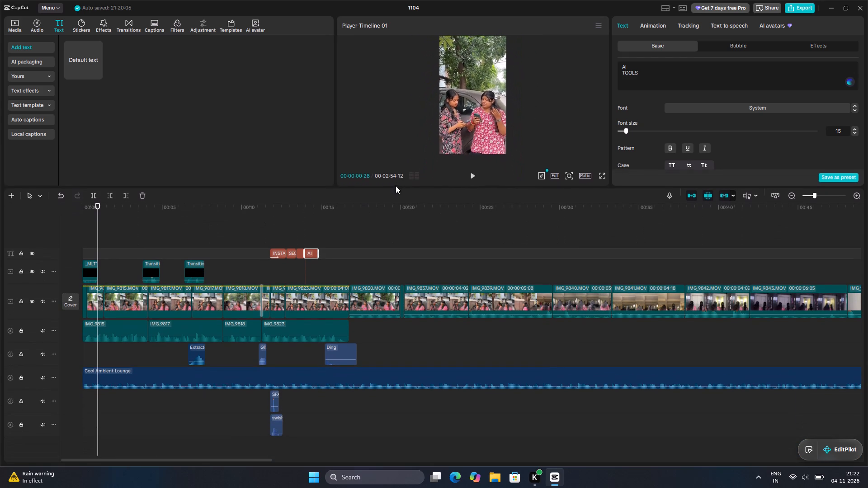
{"action": "left_click_drag", "start_coordinate": [396, 186], "coordinate": [405, 219]}
{"action": "scroll", "coordinate": [389, 357], "scroll_direction": "right", "scroll_amount": 1}
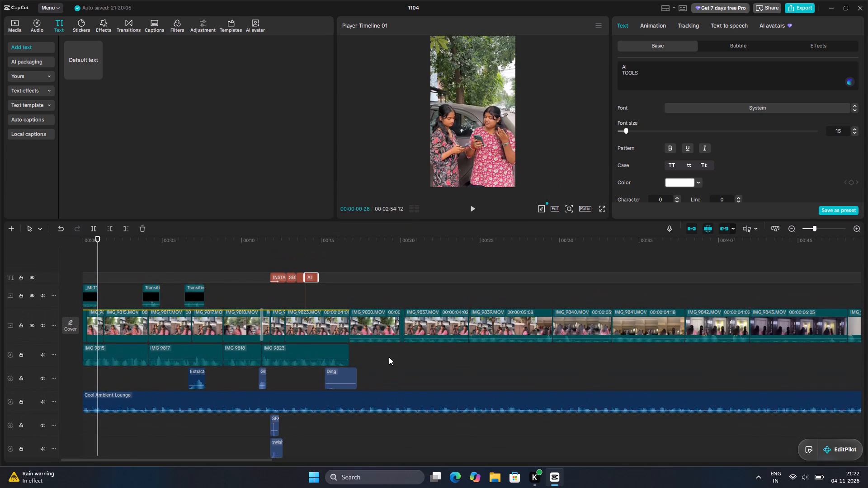